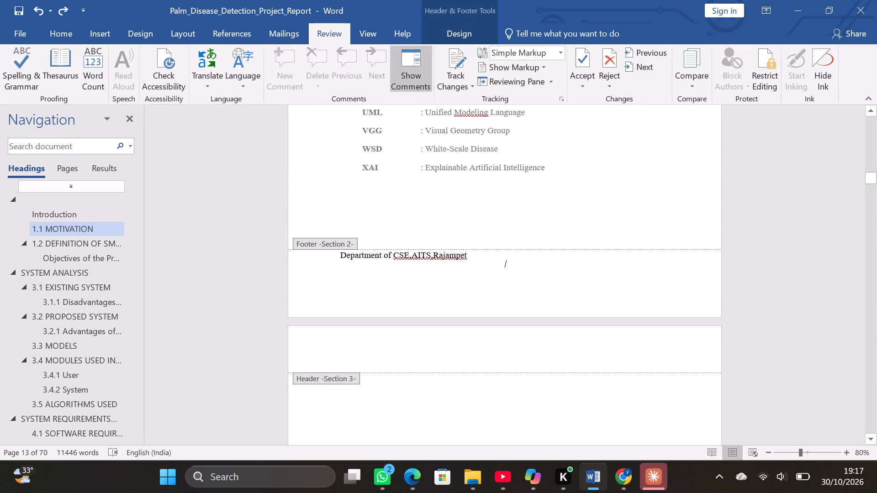
# Delete the footer text "Department of CSE,AITS,Rajampet" from Section 2 on the abbreviations page.
pyautogui.moveTo(341, 255); pyautogui.dragTo(483, 257)
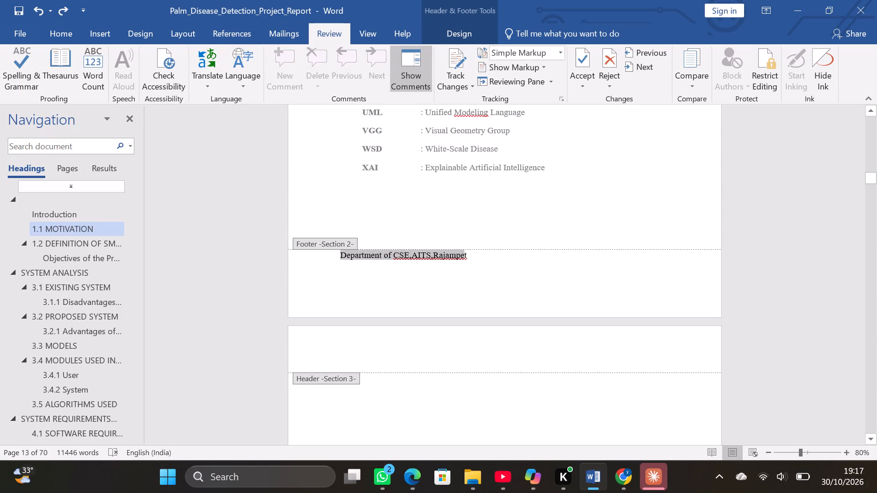
pyautogui.moveTo(483, 257); pyautogui.dragTo(499, 263)
pyautogui.press('BackSpace')
# Check the Section 2 headers and footers from the abbreviations list back to the abstract, and forward to the start of Section 3.
pyautogui.scroll(4, 507, 289)
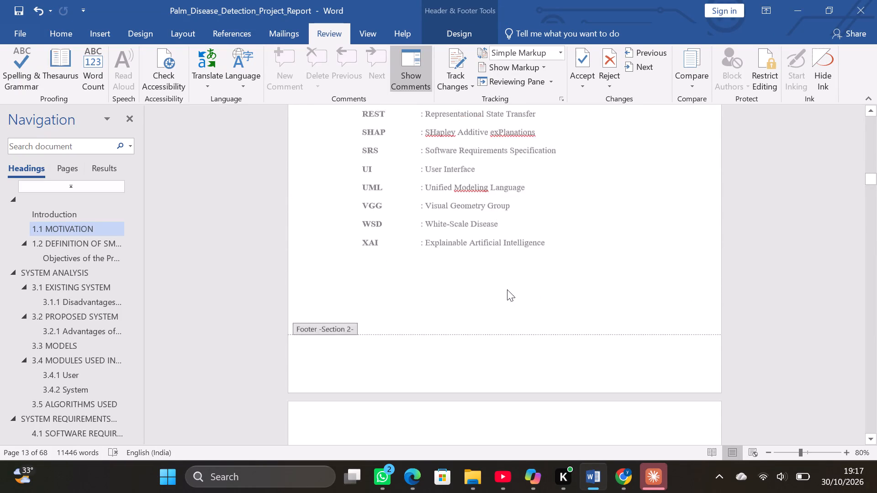
pyautogui.scroll(18, 507, 289)
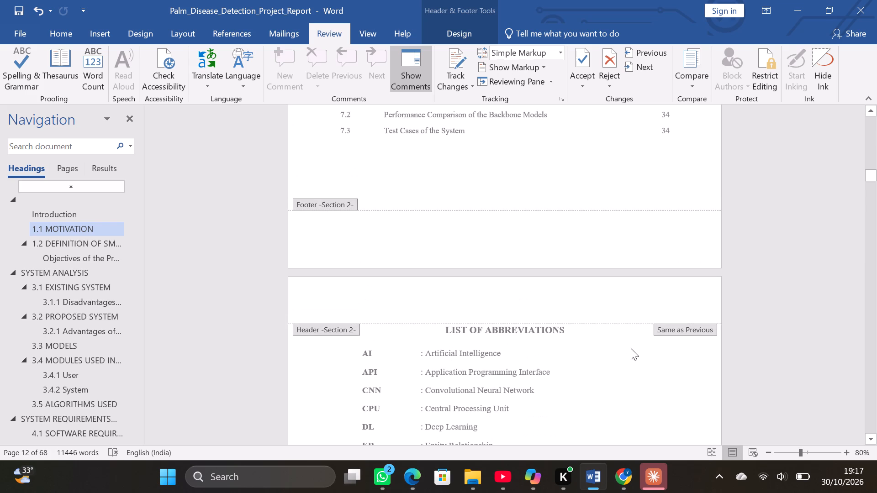
pyautogui.scroll(17, 636, 342)
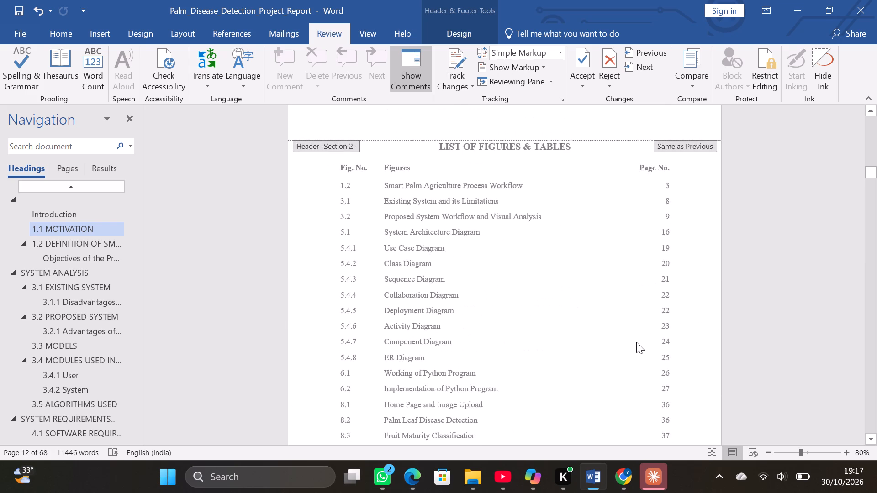
pyautogui.scroll(4, 636, 342)
pyautogui.scroll(20, 636, 342)
pyautogui.scroll(11, 636, 342)
pyautogui.scroll(19, 636, 342)
pyautogui.scroll(7, 636, 342)
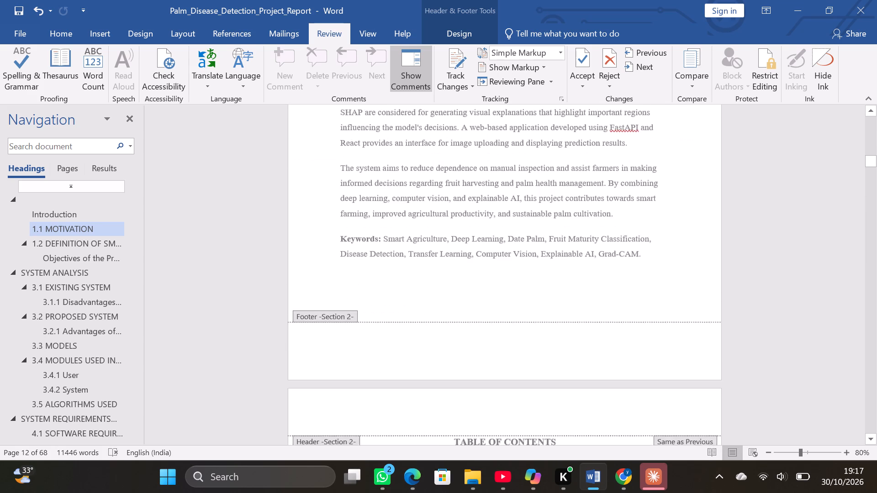
pyautogui.scroll(-20, 636, 342)
pyautogui.scroll(-15, 636, 342)
pyautogui.scroll(-19, 636, 342)
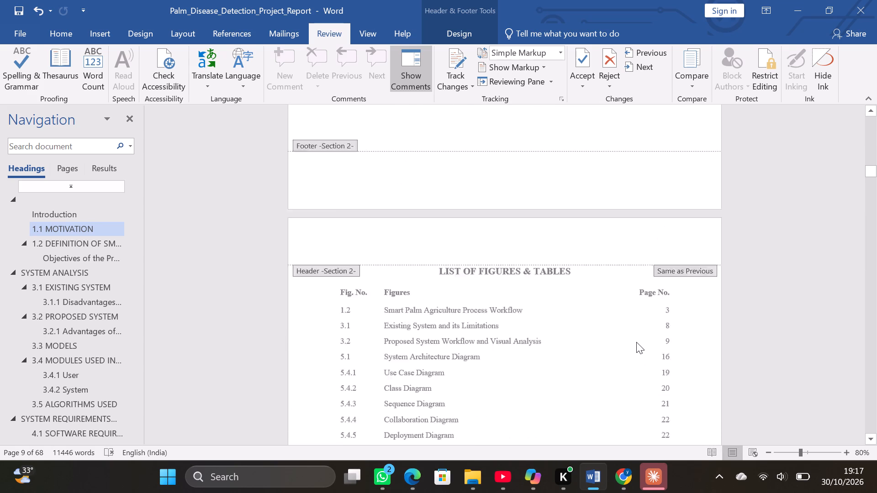
pyautogui.scroll(-20, 636, 342)
pyautogui.scroll(-17, 636, 342)
pyautogui.scroll(-16, 636, 342)
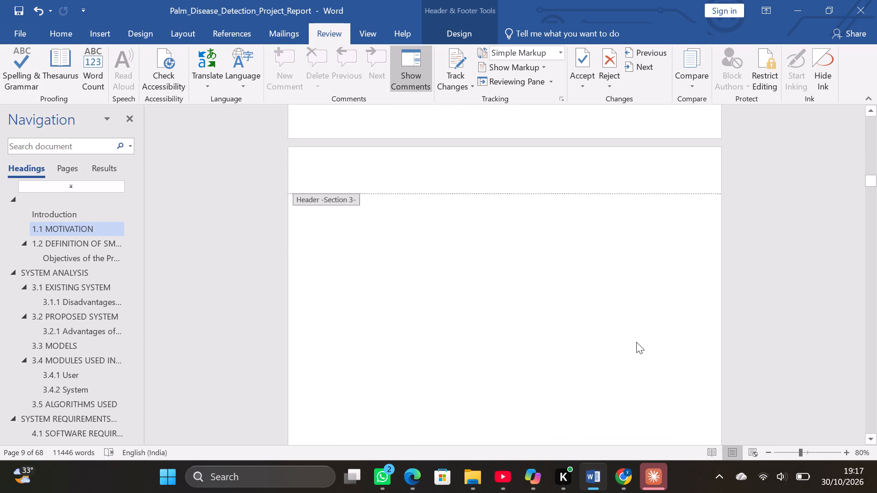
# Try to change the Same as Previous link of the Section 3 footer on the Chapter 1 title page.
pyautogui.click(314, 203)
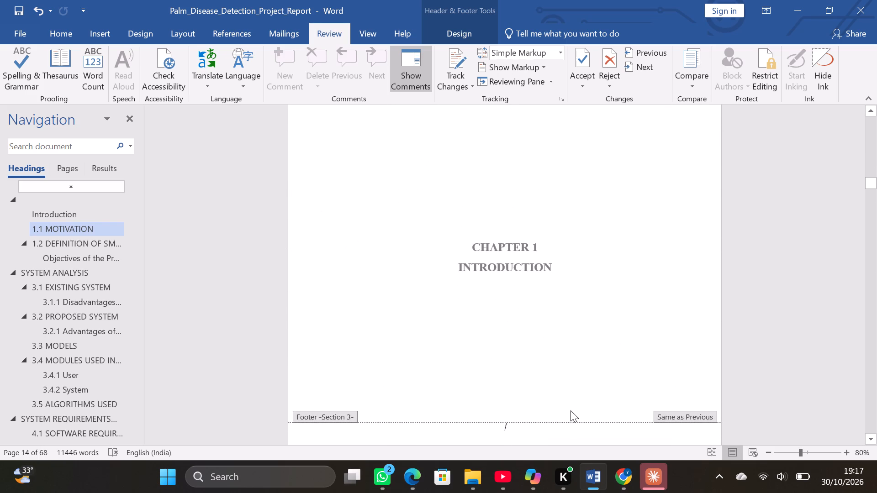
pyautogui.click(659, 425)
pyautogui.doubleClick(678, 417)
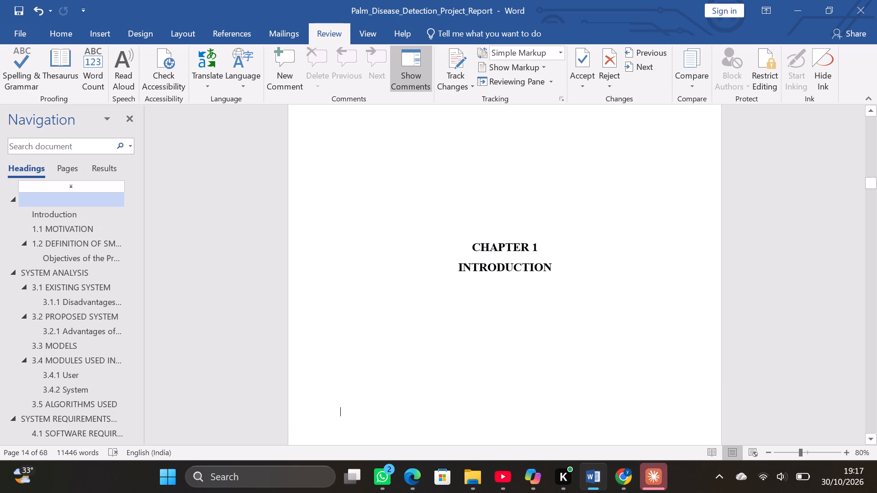
# Open the Section 3 header above the Introduction heading for editing.
pyautogui.scroll(-14, 678, 417)
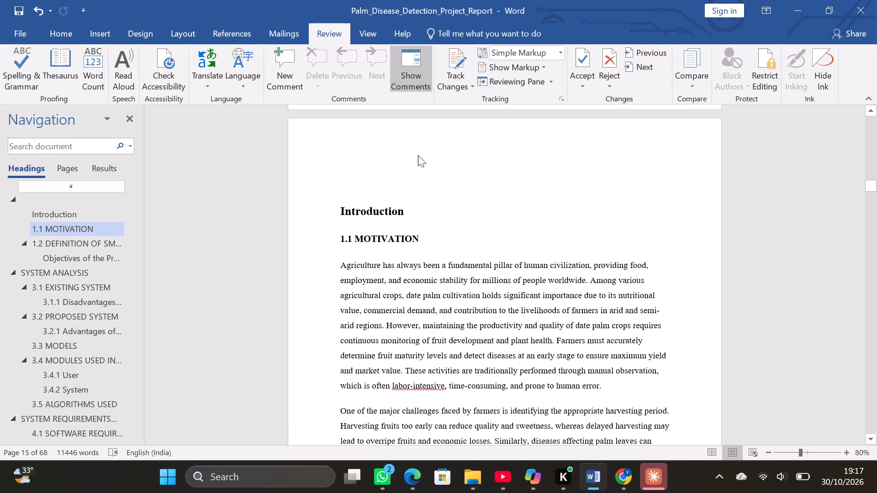
pyautogui.doubleClick(412, 180)
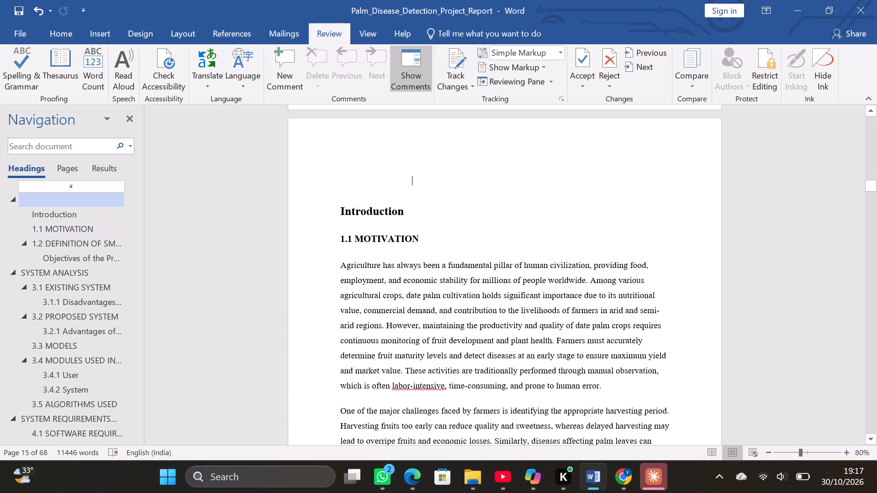
pyautogui.doubleClick(366, 147)
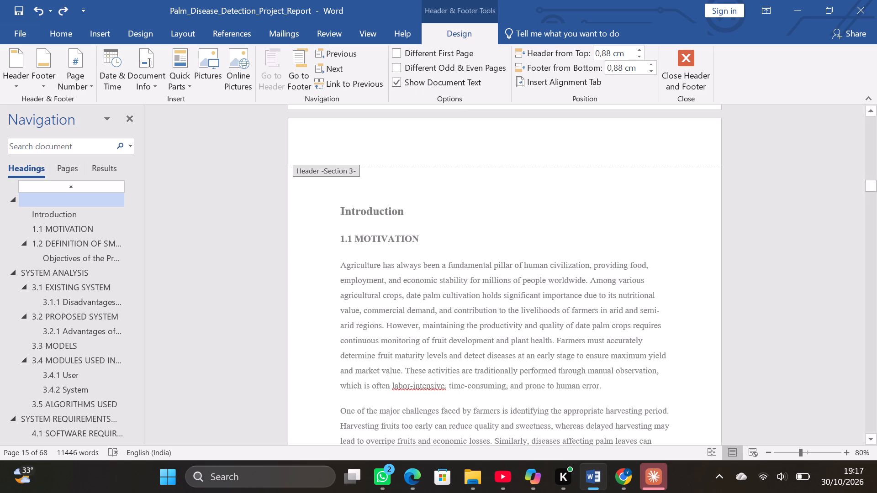
pyautogui.scroll(-10, 392, 152)
pyautogui.scroll(16, 392, 152)
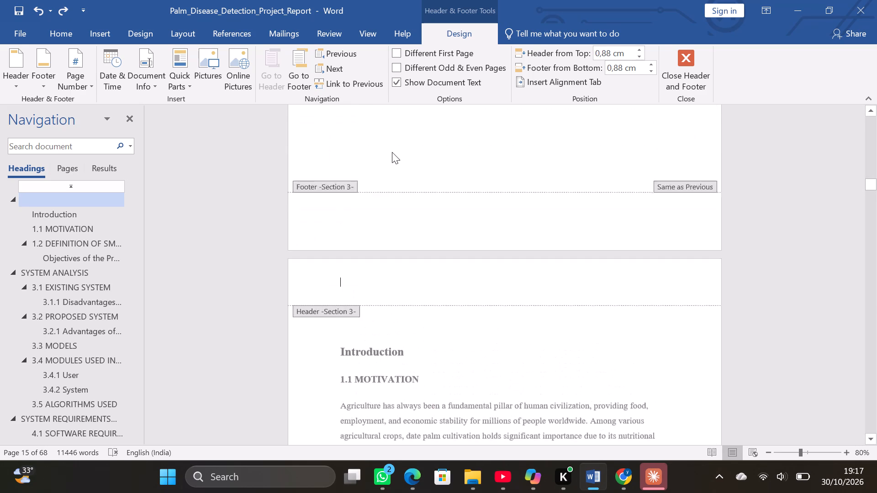
pyautogui.scroll(1, 392, 152)
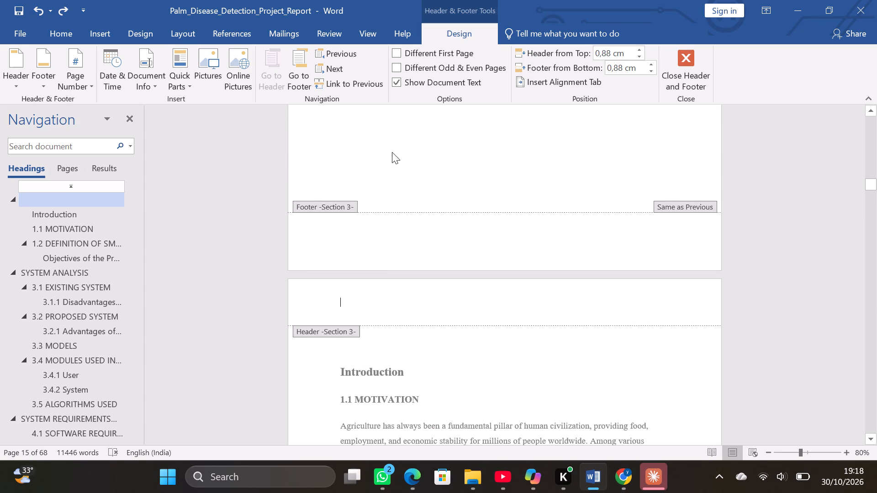
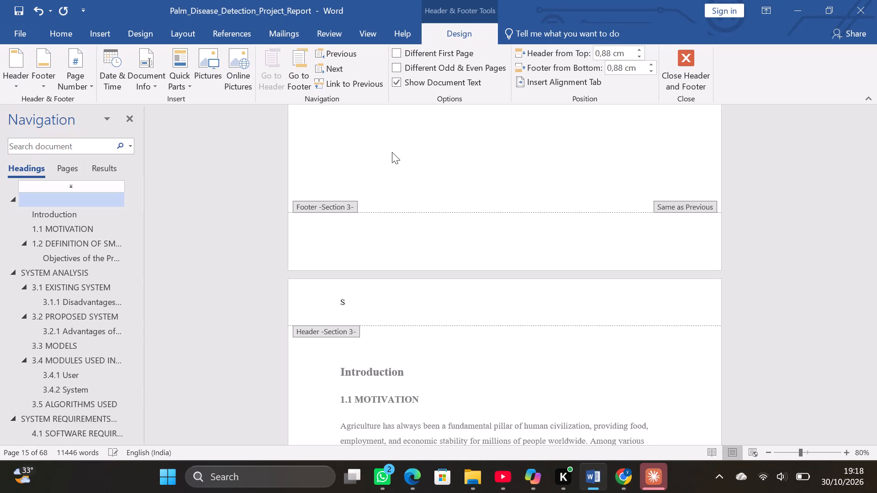
# Complete the Section 3 header text as "Smart Agriculture System for Palm Disease Detection and fruit Maturity Classification Using Deep Learning".
pyautogui.write('mart')
pyautogui.press('space')
pyautogui.write('Ag')
pyautogui.write('ricul')
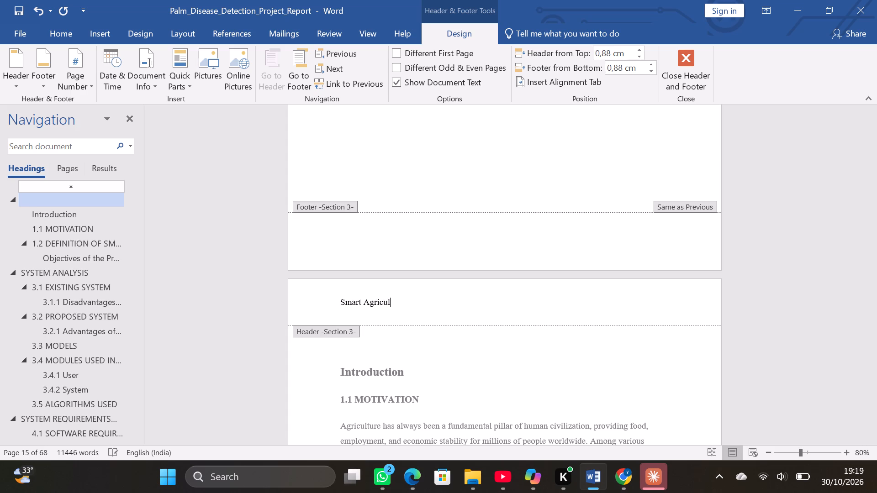
pyautogui.write('ture')
pyautogui.press('space')
pyautogui.write('System')
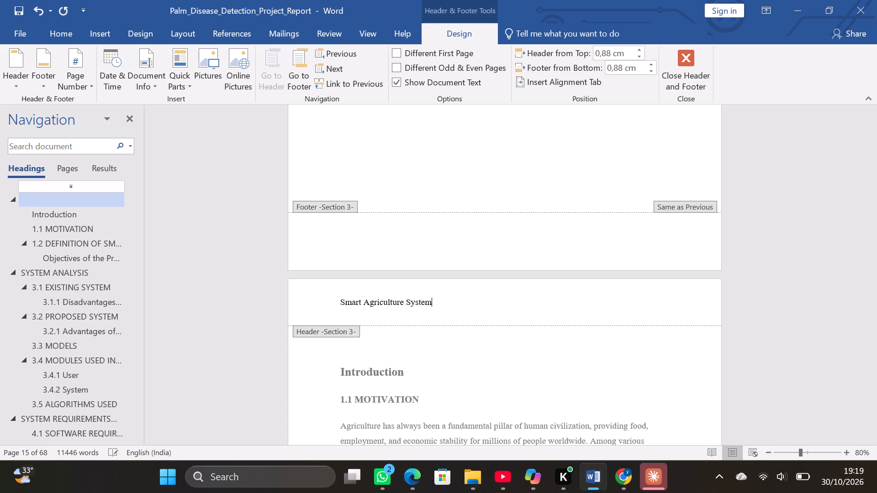
pyautogui.press('space')
pyautogui.write('for')
pyautogui.press('space')
pyautogui.write('Plan')
pyautogui.press('space')
pyautogui.press('BackSpace')
pyautogui.press('BackSpace')
pyautogui.press('BackSpace')
pyautogui.press('BackSpace')
pyautogui.write('alm')
pyautogui.press('space')
pyautogui.press('space')
pyautogui.write('Disease')
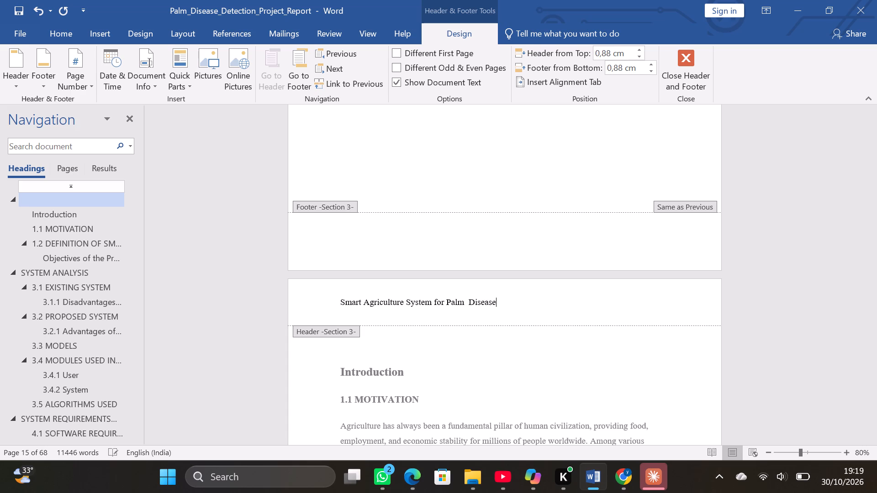
pyautogui.press('space')
pyautogui.write('Dete')
pyautogui.write('ctio')
pyautogui.write('n')
pyautogui.press('space')
pyautogui.write('and fruit')
pyautogui.press('space')
pyautogui.write('Maturity')
pyautogui.press('space')
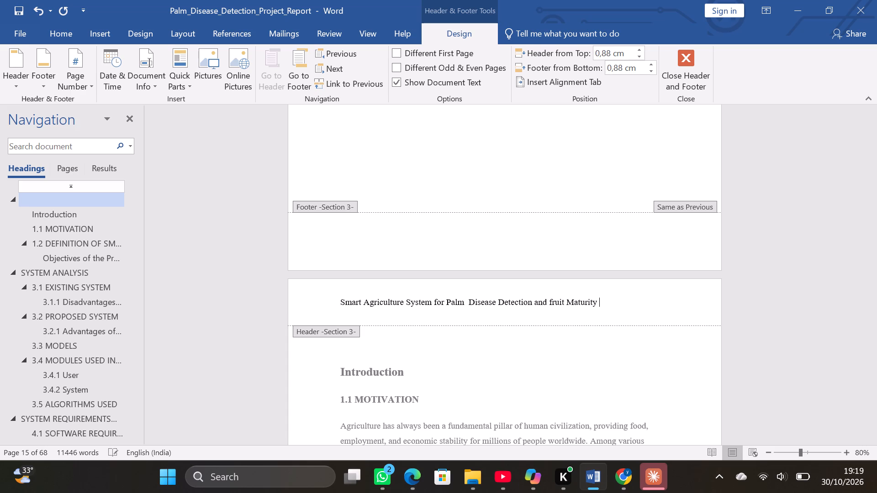
pyautogui.press('c')
pyautogui.press('BackSpace')
pyautogui.write('Classification')
pyautogui.press('space')
pyautogui.write('Using')
pyautogui.press('space')
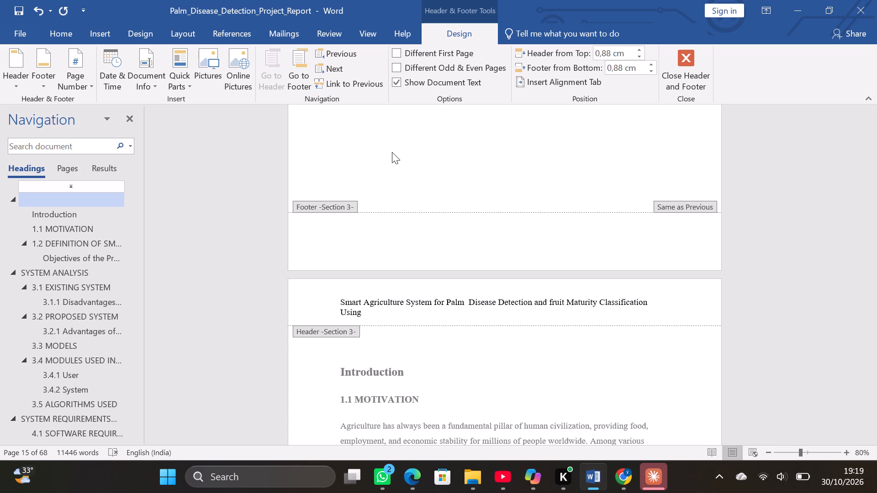
pyautogui.write('De')
pyautogui.press('e')
pyautogui.write('p')
pyautogui.press('space')
pyautogui.write('Learning')
pyautogui.click(341, 303)
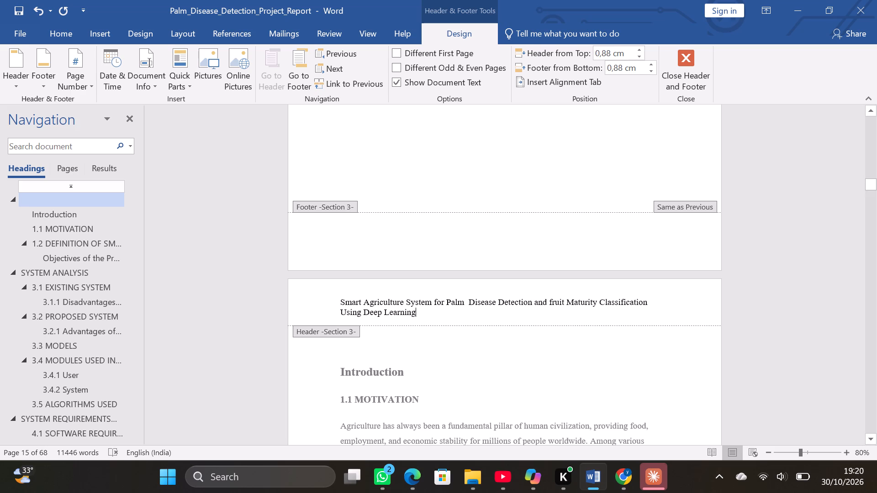
pyautogui.press('BackSpace')
pyautogui.press('BackSpace')
pyautogui.press('BackSpace')
pyautogui.press('BackSpace')
pyautogui.press('BackSpace')
# Set the font size of the whole project title in the Section 3 header to 10.
pyautogui.moveTo(339, 303); pyautogui.dragTo(406, 317)
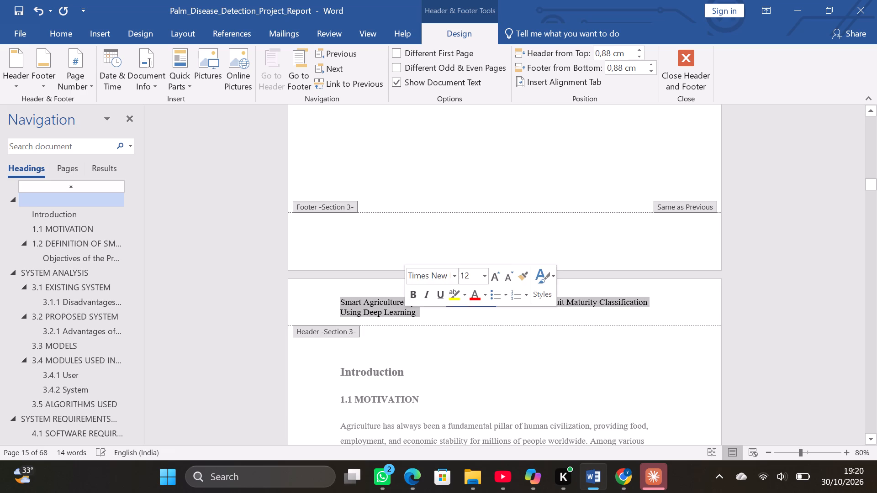
pyautogui.click(417, 308)
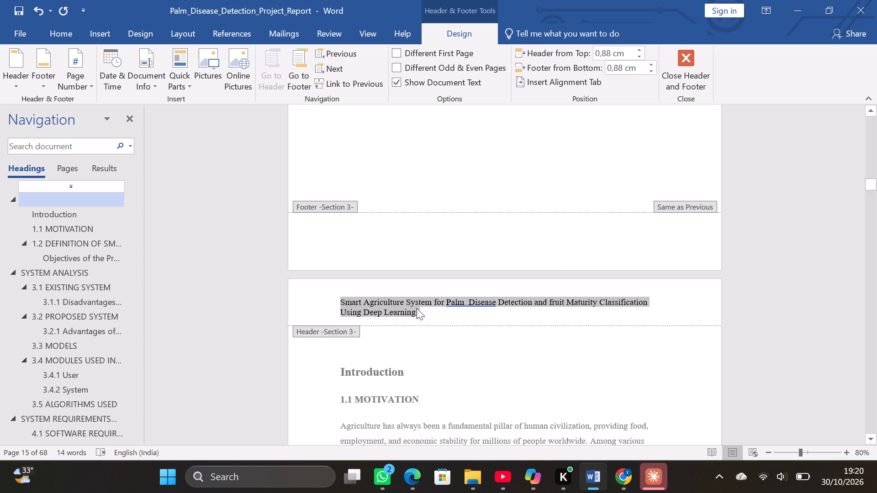
pyautogui.moveTo(338, 304); pyautogui.dragTo(440, 311)
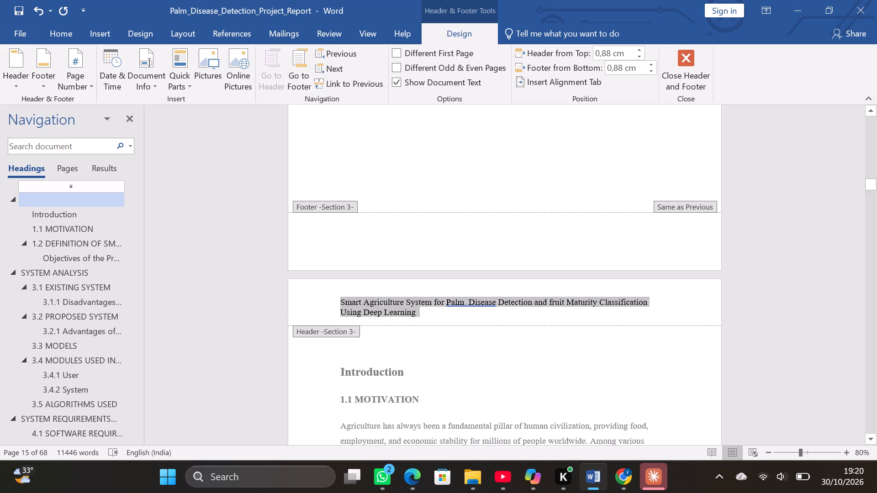
pyautogui.moveTo(440, 311); pyautogui.dragTo(443, 315)
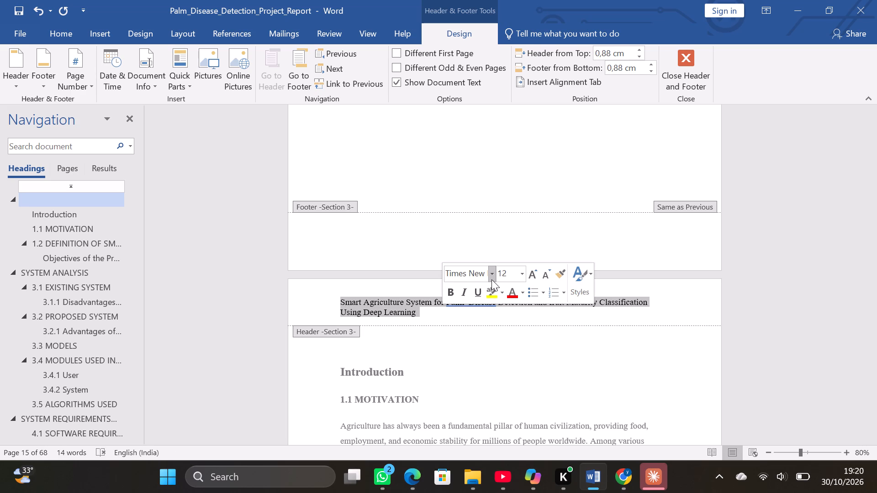
pyautogui.click(523, 278)
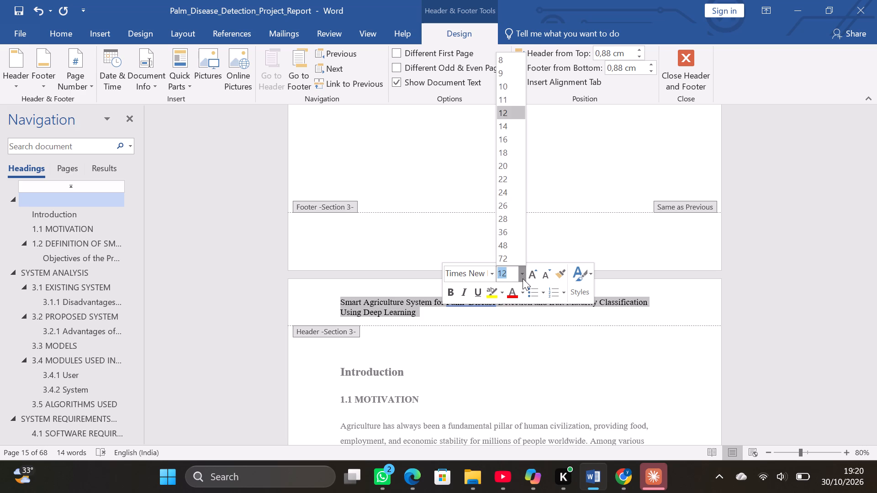
pyautogui.click(507, 89)
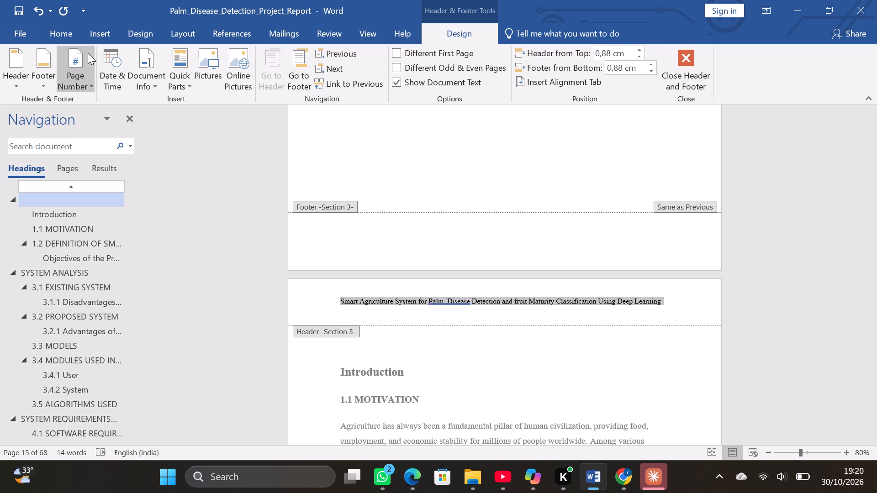
# Add a bottom border beneath the project title in the Section 3 header.
pyautogui.click(33, 39)
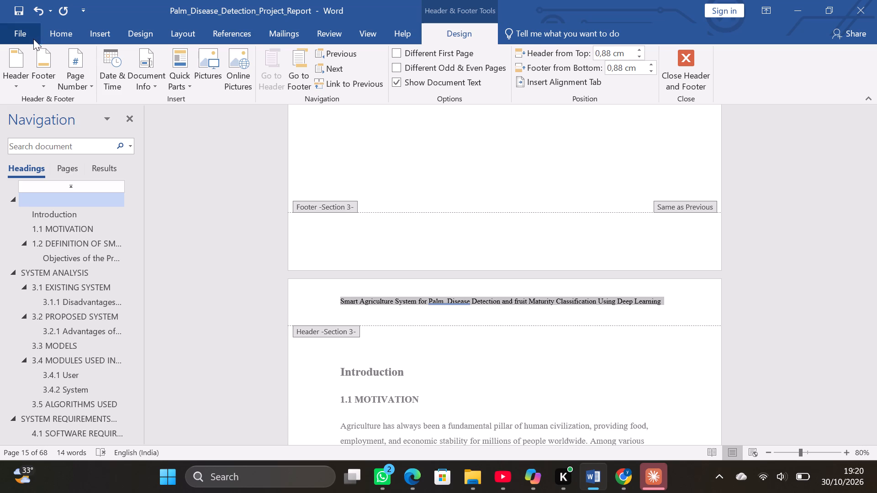
pyautogui.click(37, 18)
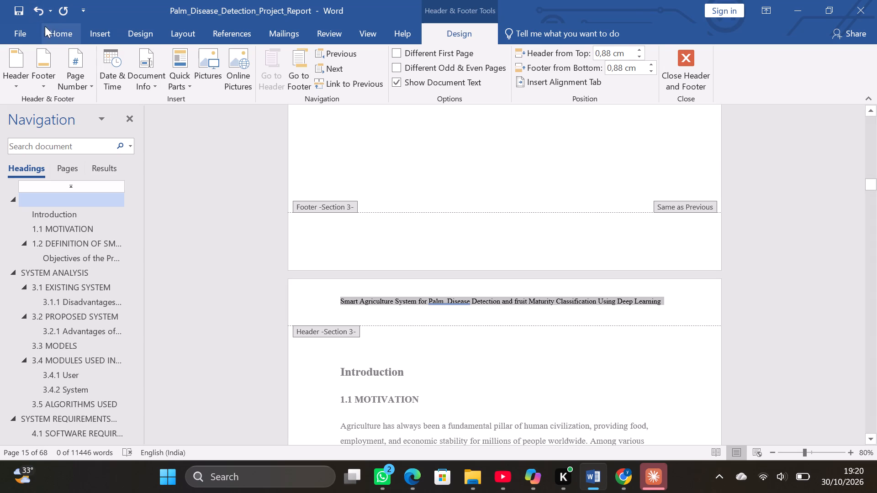
pyautogui.click(67, 33)
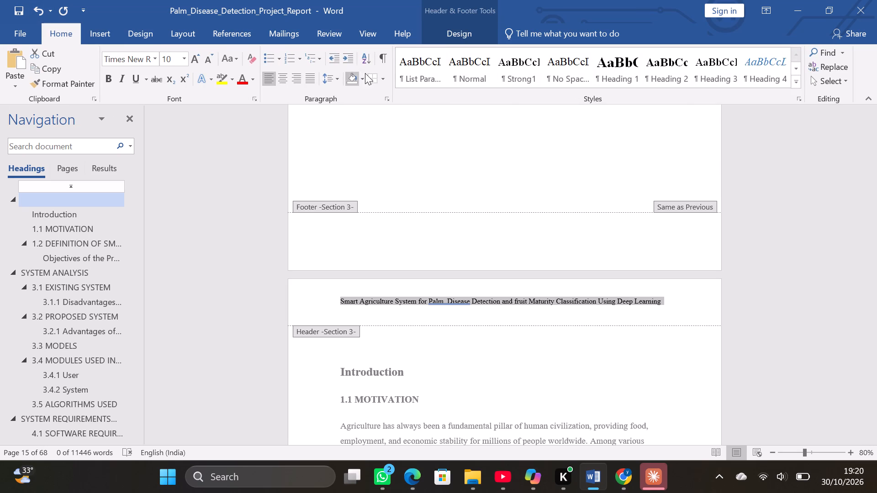
pyautogui.click(378, 80)
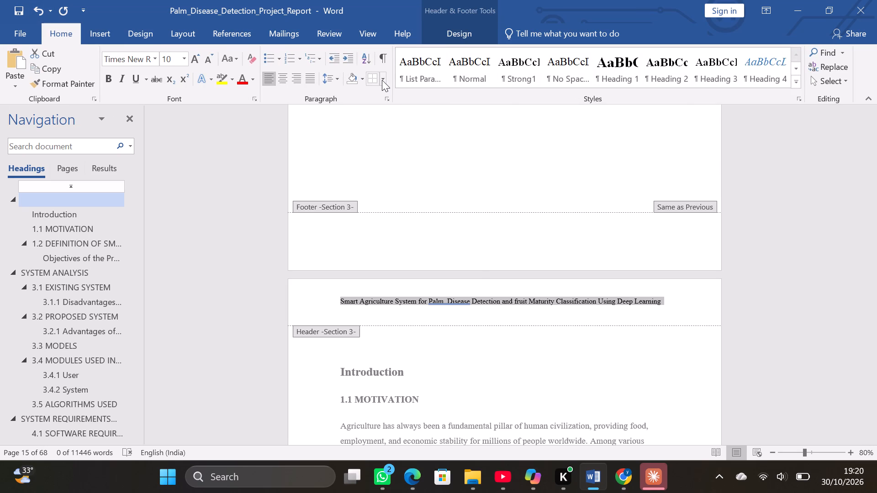
pyautogui.click(382, 80)
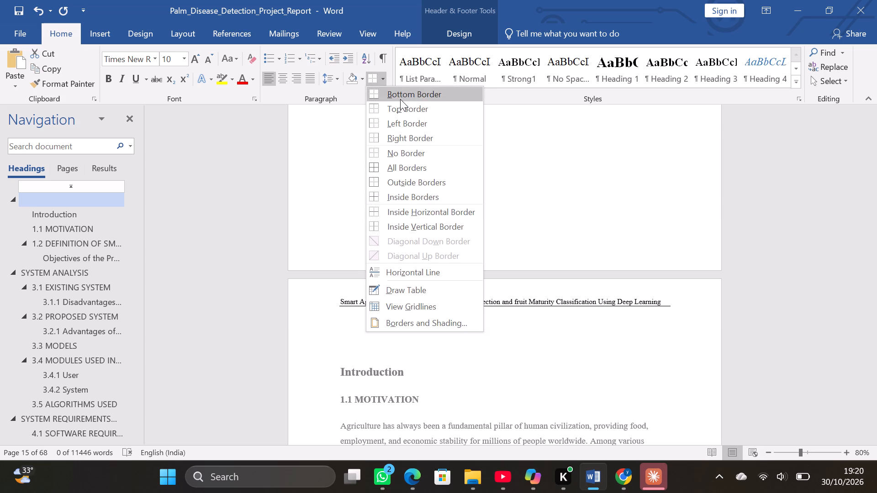
pyautogui.click(400, 99)
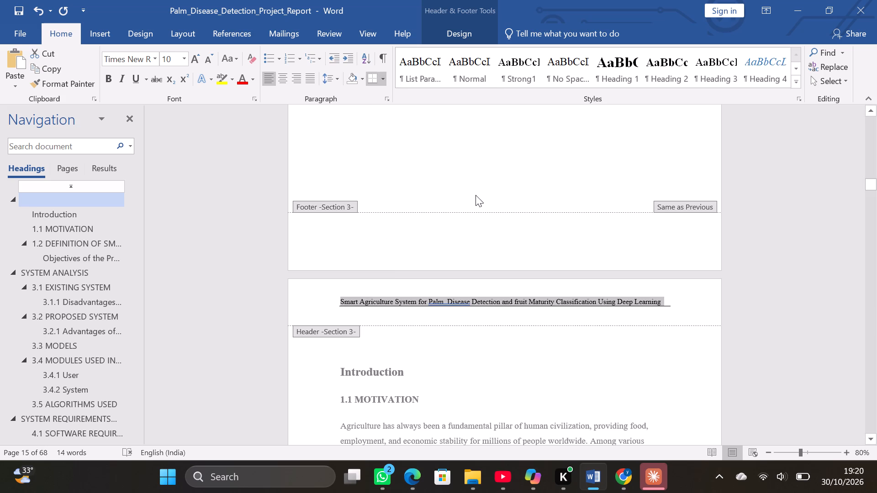
pyautogui.click(578, 336)
pyautogui.scroll(-6, 578, 336)
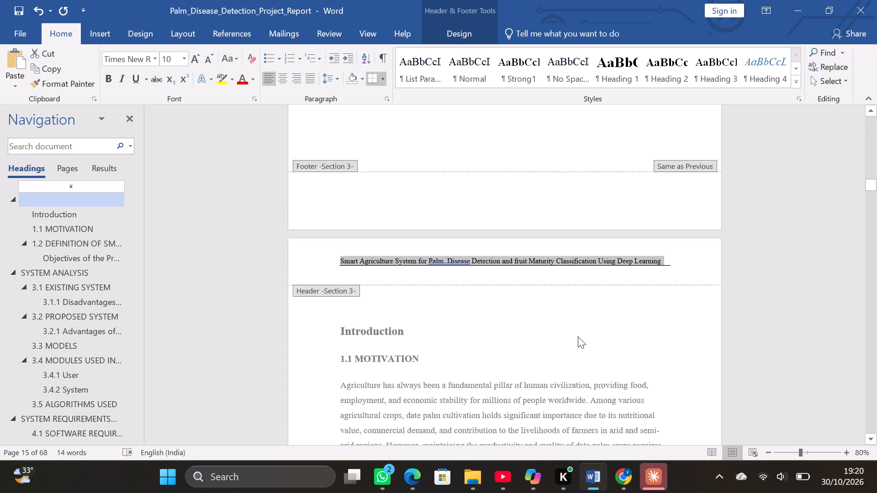
# Remove the extra space between "Palm" and "Disease" in the Section 3 header's project title.
pyautogui.scroll(-20, 578, 336)
pyautogui.scroll(-3, 578, 336)
pyautogui.scroll(5, 578, 336)
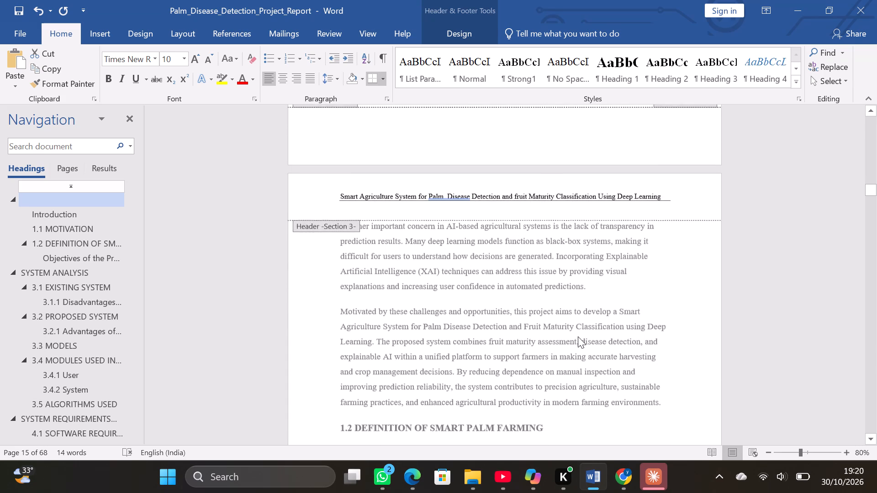
pyautogui.scroll(20, 578, 336)
pyautogui.scroll(17, 578, 336)
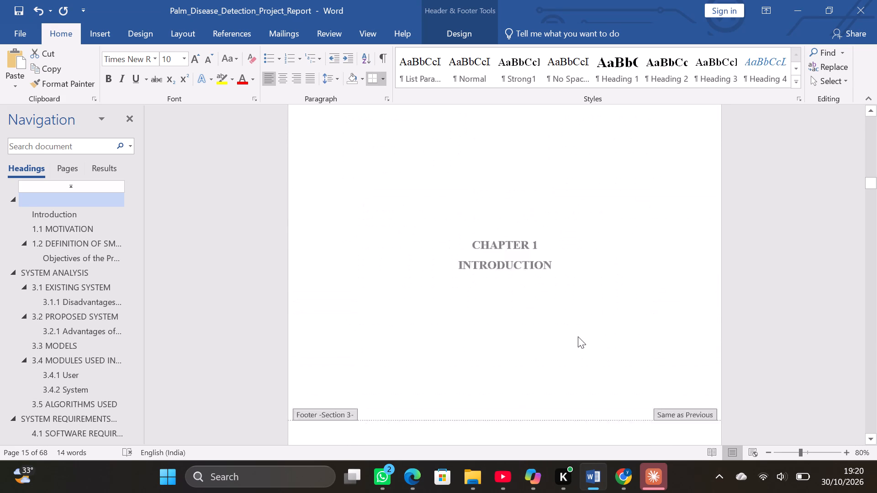
pyautogui.scroll(9, 578, 336)
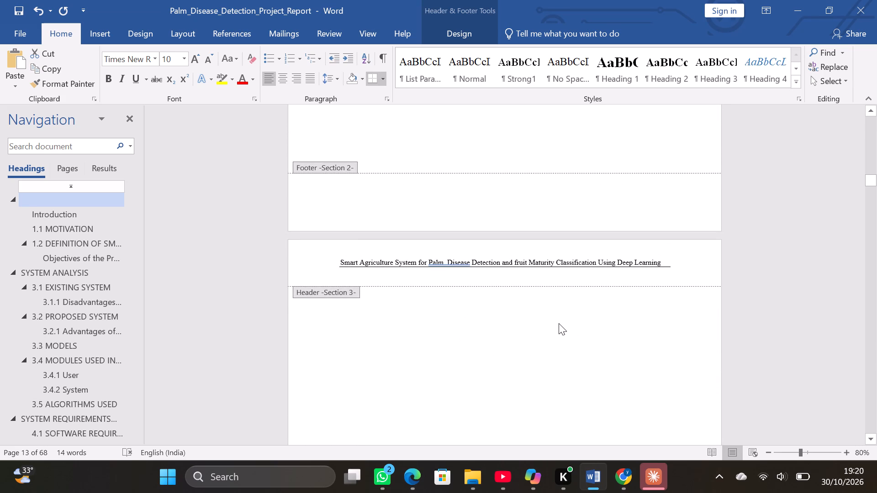
pyautogui.click(356, 289)
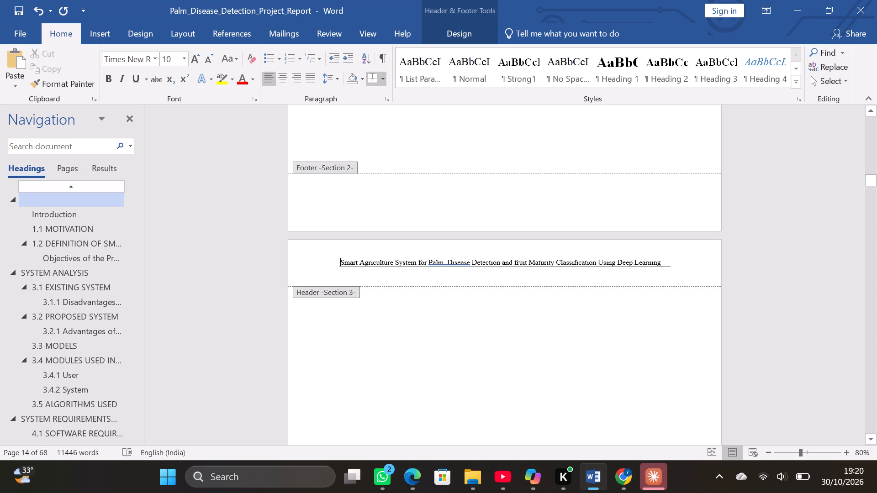
pyautogui.click(453, 261)
pyautogui.press('Left')
pyautogui.press('BackSpace')
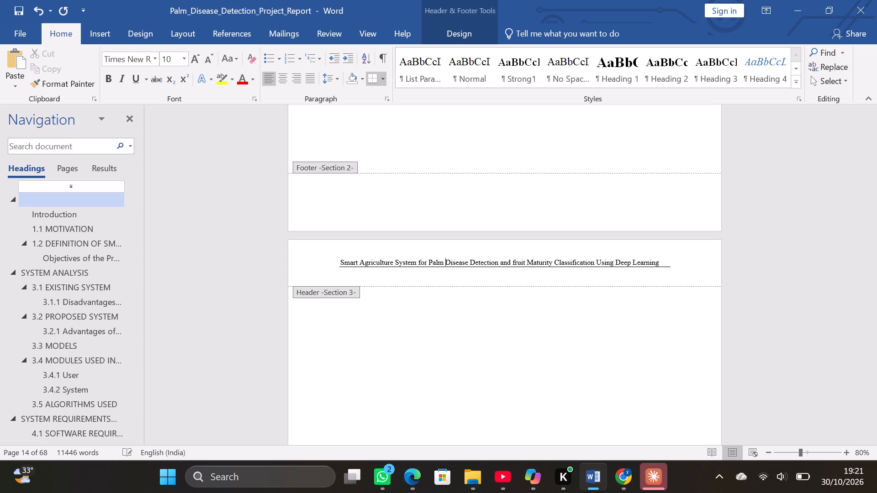
# Check the headers and footers on the last Section 2 pages against the header on Section 3's first page.
pyautogui.scroll(18, 468, 283)
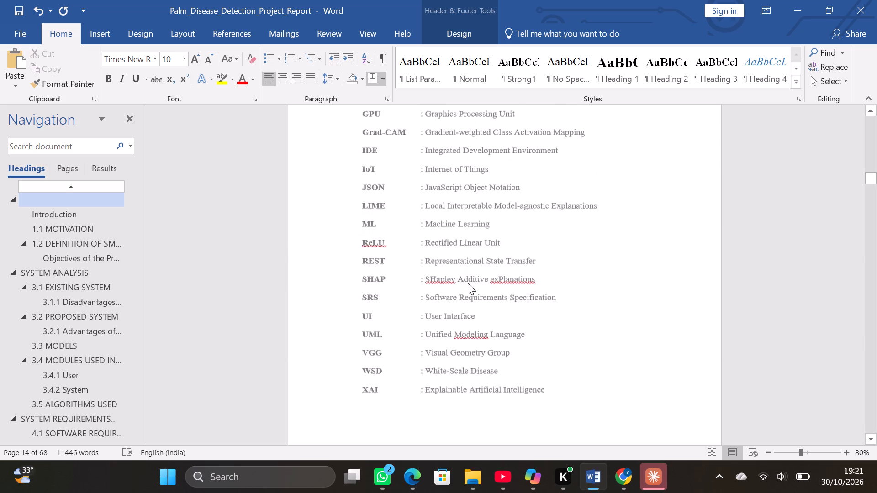
pyautogui.scroll(7, 468, 283)
pyautogui.scroll(-7, 468, 283)
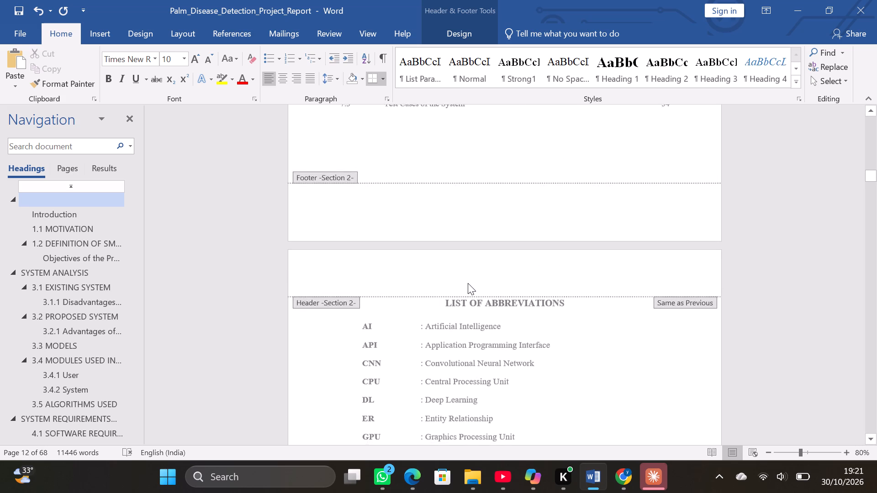
pyautogui.scroll(-15, 468, 283)
pyautogui.scroll(-7, 468, 283)
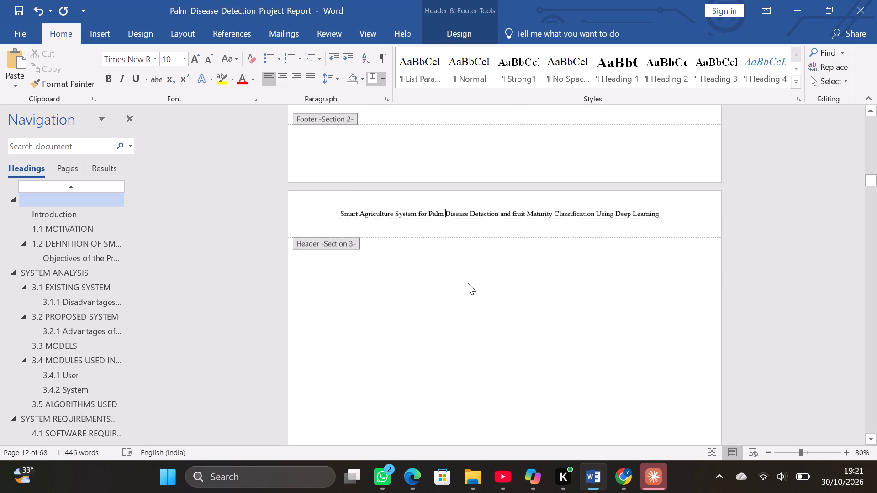
pyautogui.click(625, 231)
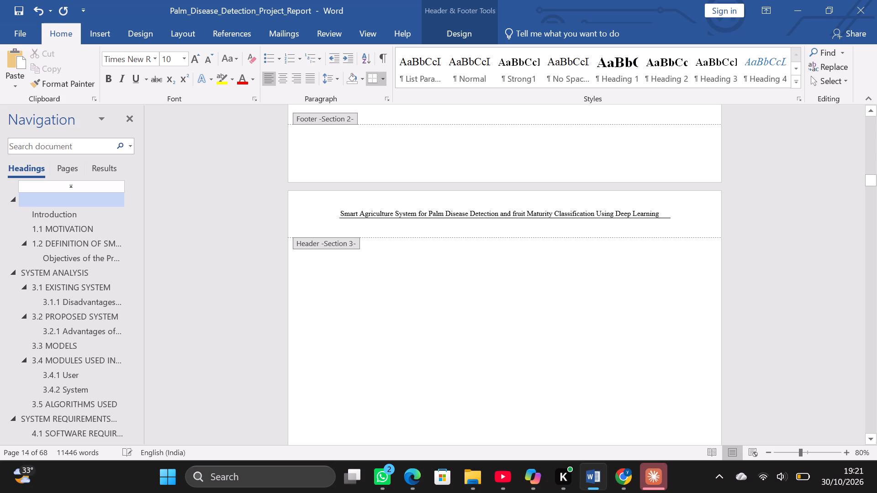
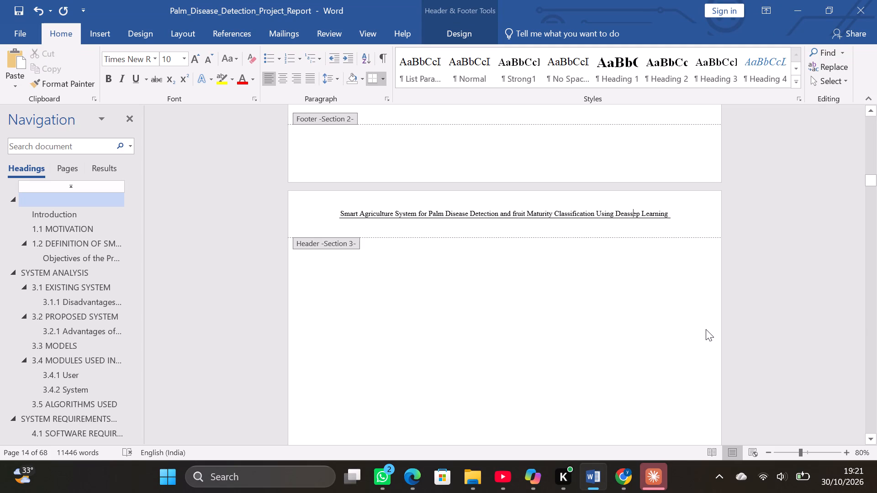
# Remove the stray letters "ass" from the Section 3 header's project title so the word reads "Deep".
pyautogui.scroll(-14, 705, 329)
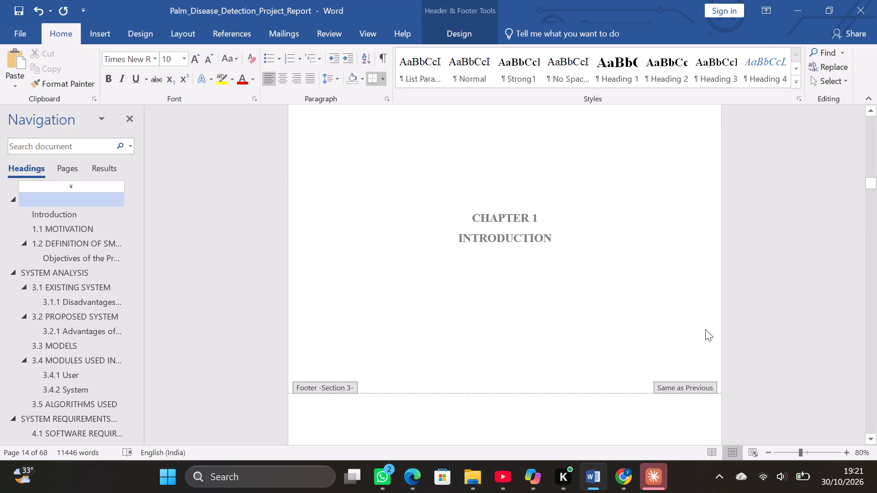
pyautogui.click(367, 200)
pyautogui.click(367, 200)
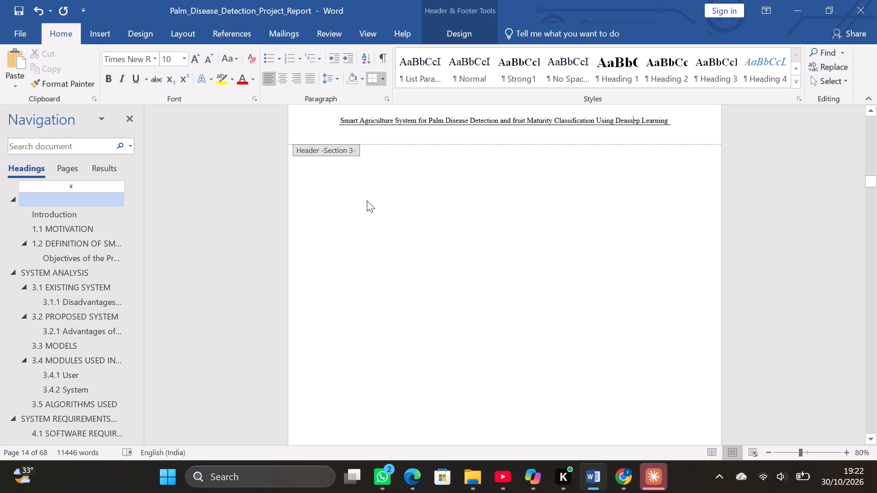
pyautogui.press('BackSpace')
pyautogui.press('BackSpace')
pyautogui.press('BackSpace')
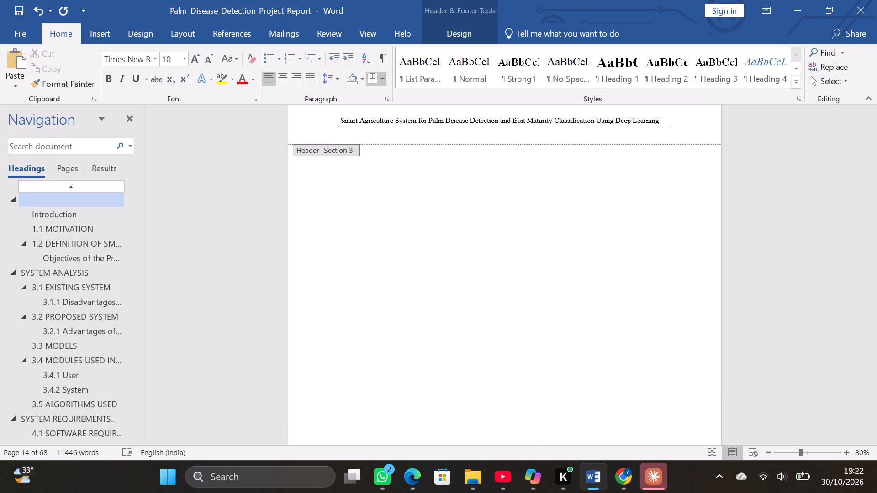
# Leave header editing and return to the body text at the Introduction heading on the page after the Chapter 1 title page.
pyautogui.scroll(-18, 375, 299)
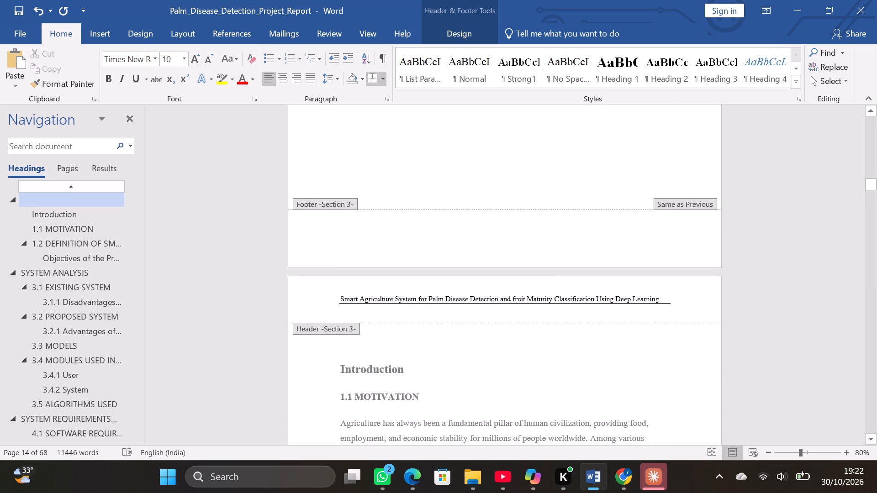
pyautogui.click(385, 333)
pyautogui.doubleClick(518, 375)
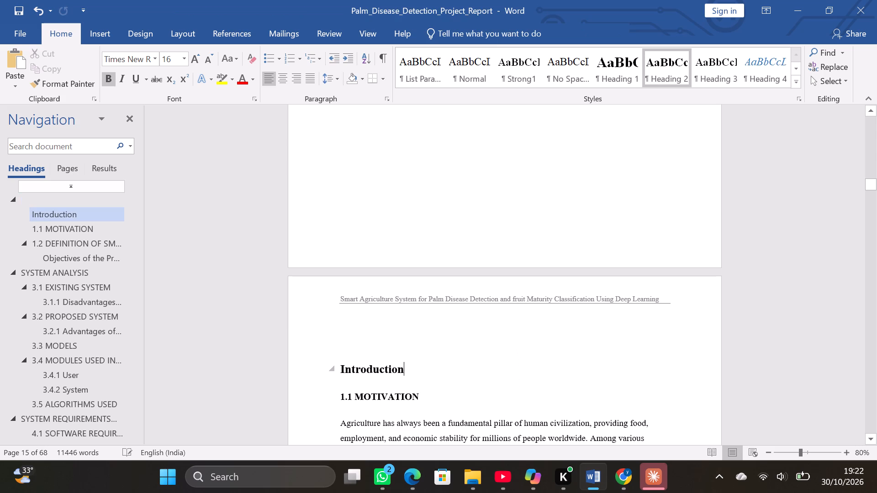
# Check the header on the Chapter 1 title page against the end of the abbreviations list and the Introduction page.
pyautogui.scroll(14, 518, 375)
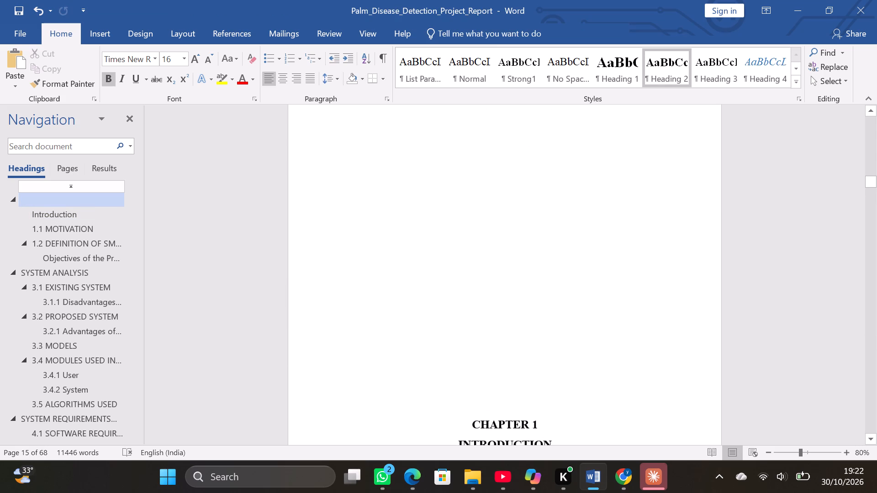
pyautogui.scroll(17, 518, 375)
pyautogui.scroll(-2, 518, 375)
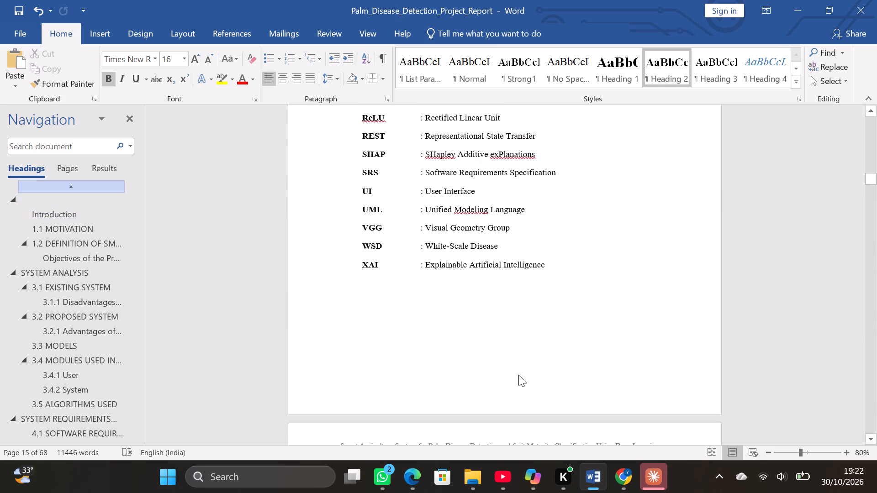
pyautogui.scroll(-20, 518, 375)
pyautogui.scroll(9, 518, 375)
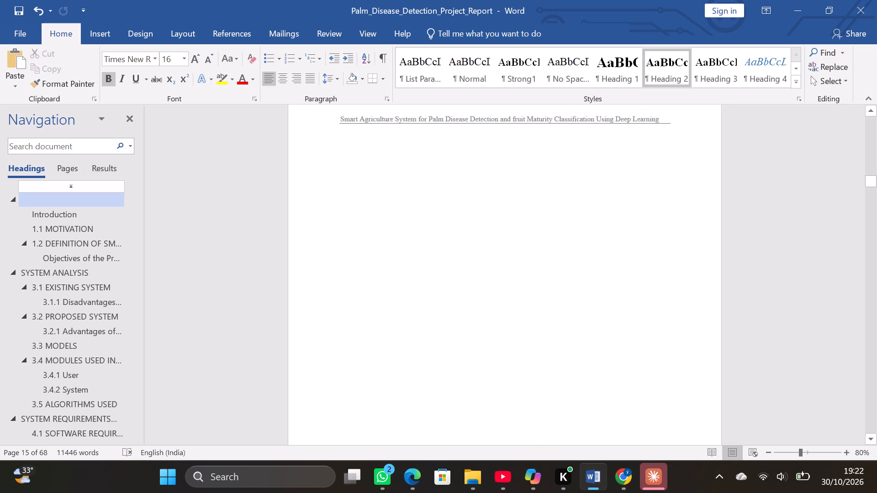
pyautogui.scroll(4, 518, 375)
pyautogui.scroll(-16, 518, 375)
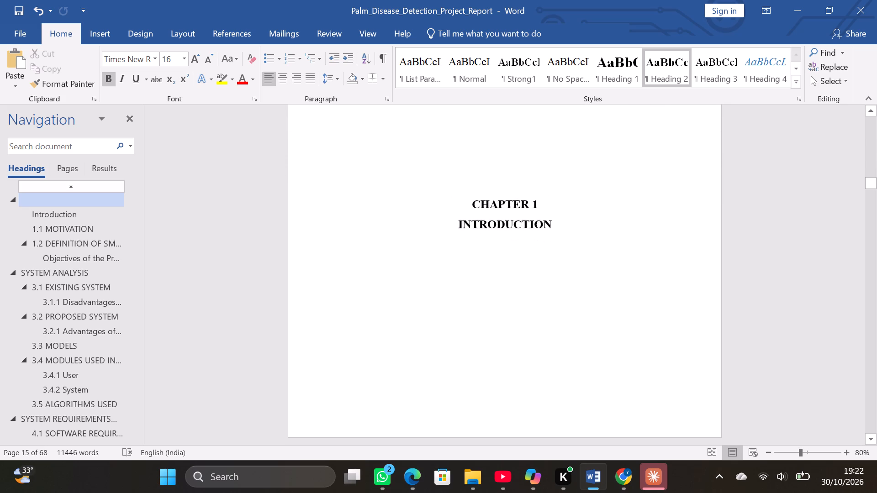
pyautogui.scroll(-8, 518, 375)
pyautogui.scroll(16, 518, 375)
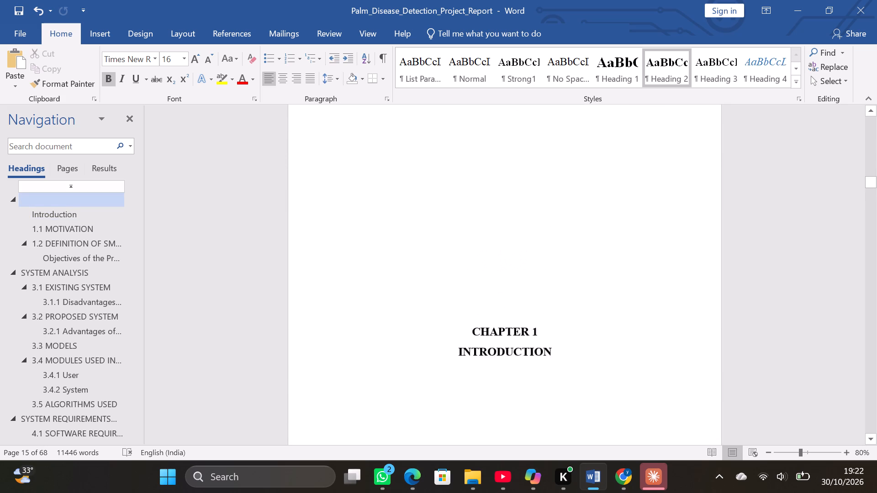
pyautogui.scroll(11, 518, 375)
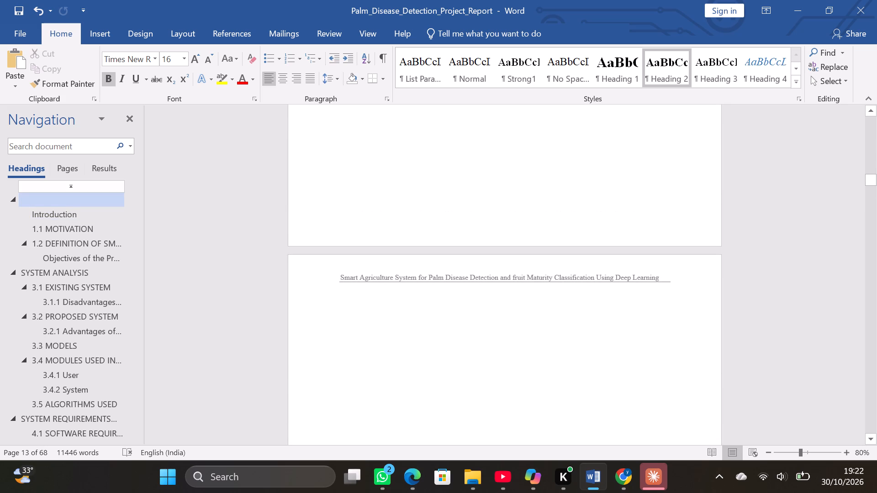
# Link the Section 3 header to the previous section, deleting the project title header and taking over Section 2's header.
pyautogui.tripleClick(623, 274)
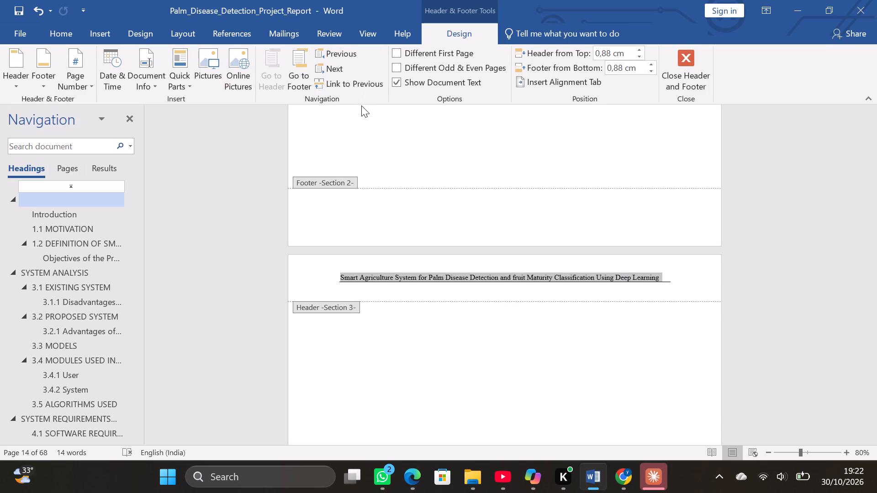
pyautogui.click(359, 82)
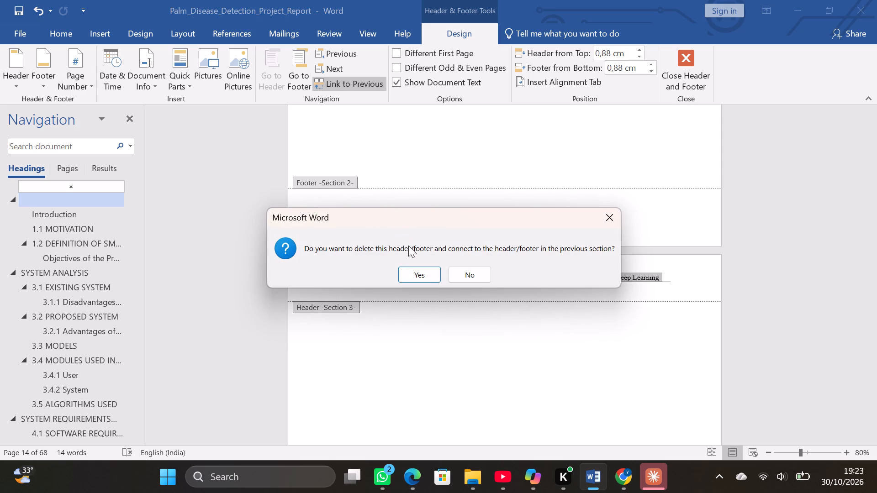
pyautogui.click(415, 273)
# Check the headers and footers on the pages from the end of Section 2 through Section 3's Introduction page.
pyautogui.scroll(5, 415, 273)
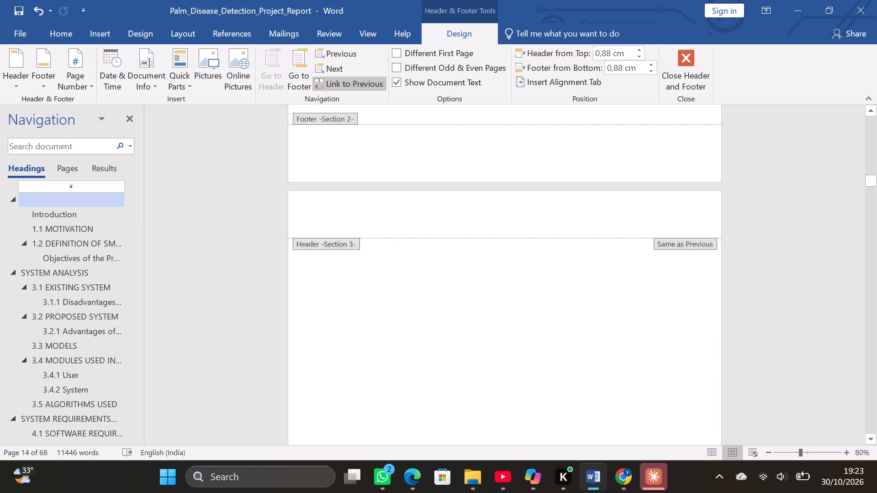
pyautogui.scroll(3, 415, 273)
pyautogui.scroll(20, 415, 273)
pyautogui.scroll(3, 415, 273)
pyautogui.scroll(-4, 415, 273)
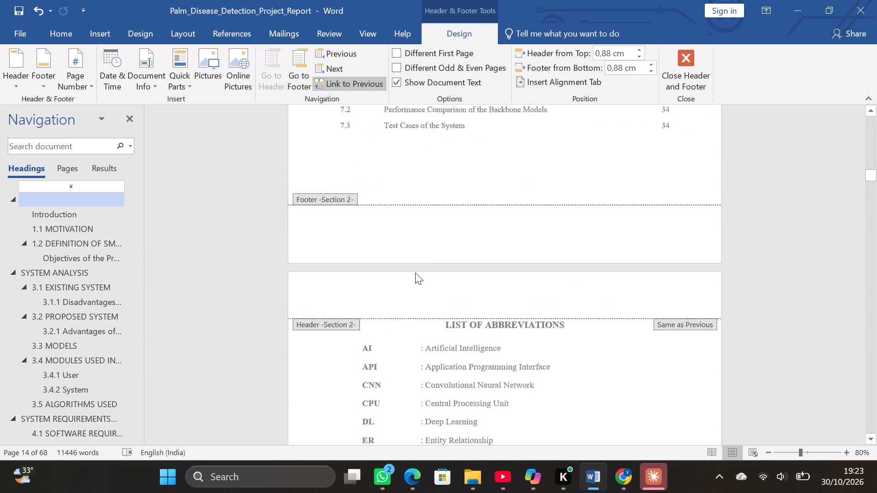
pyautogui.scroll(-20, 415, 273)
pyautogui.scroll(-19, 415, 273)
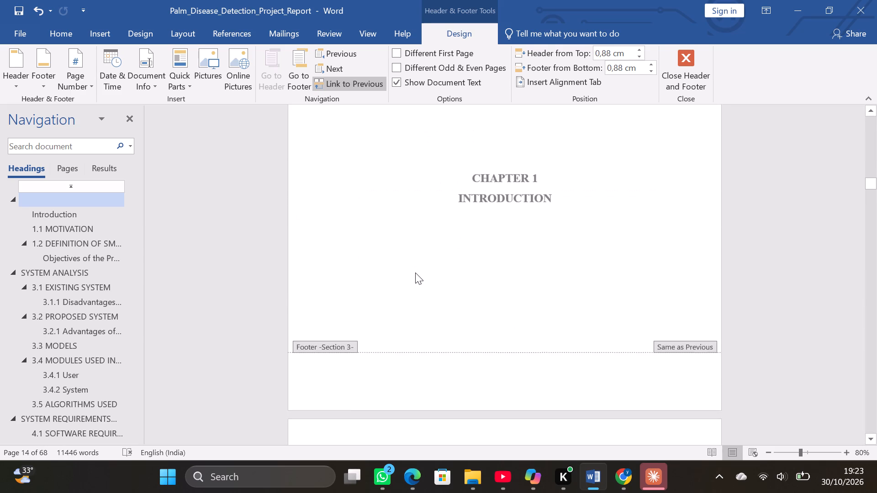
pyautogui.scroll(-11, 415, 273)
pyautogui.scroll(-10, 415, 273)
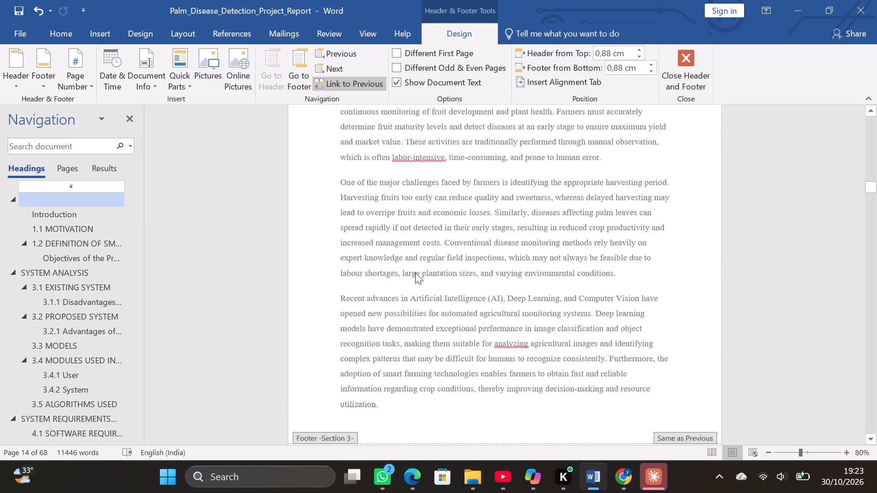
pyautogui.scroll(-6, 415, 273)
pyautogui.scroll(5, 415, 273)
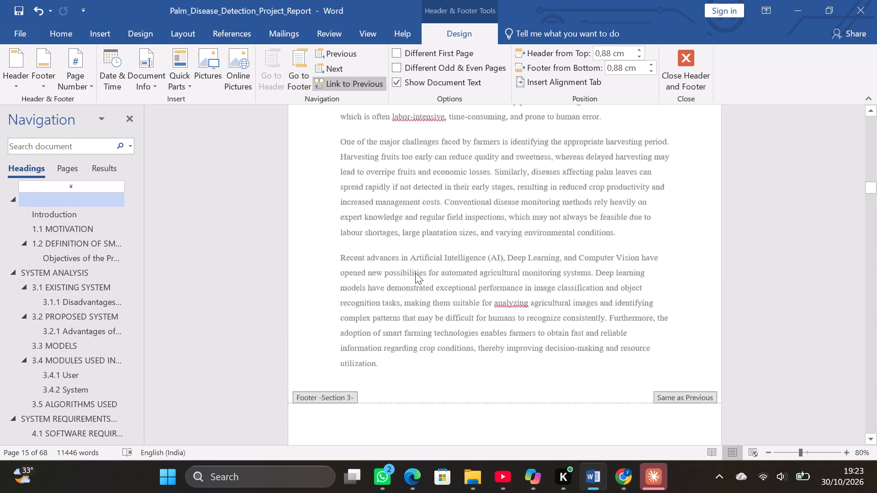
pyautogui.scroll(14, 415, 273)
pyautogui.click(415, 273)
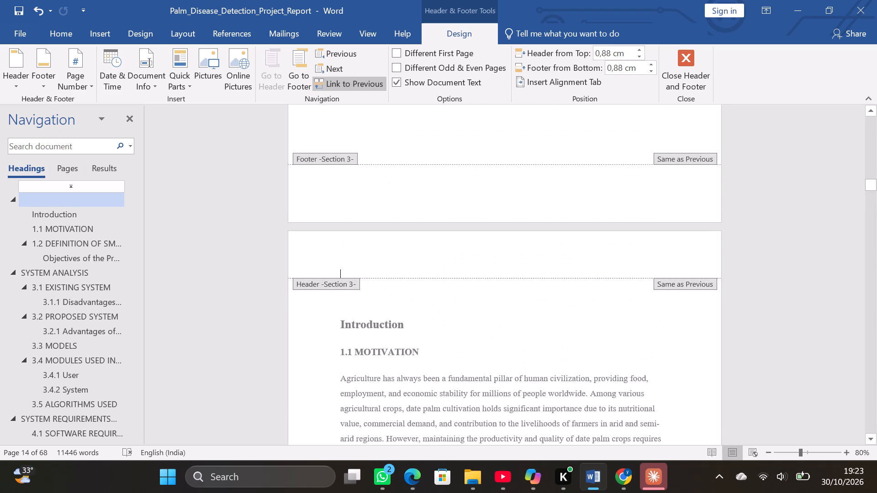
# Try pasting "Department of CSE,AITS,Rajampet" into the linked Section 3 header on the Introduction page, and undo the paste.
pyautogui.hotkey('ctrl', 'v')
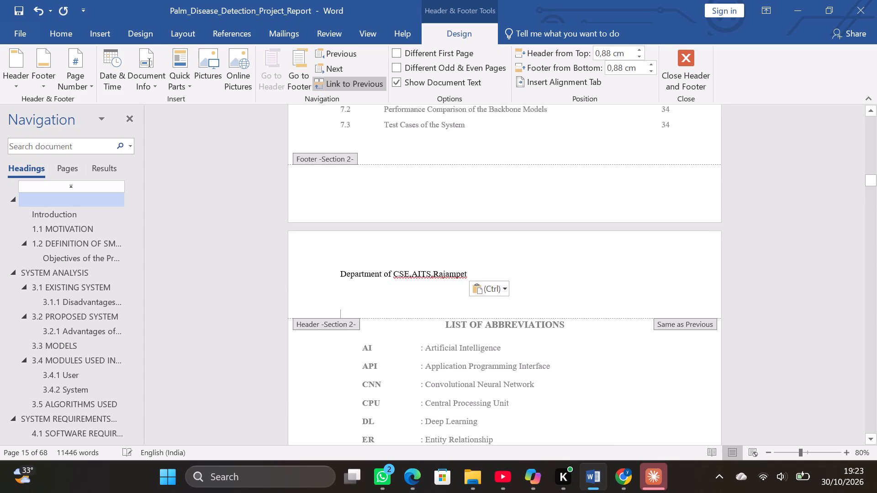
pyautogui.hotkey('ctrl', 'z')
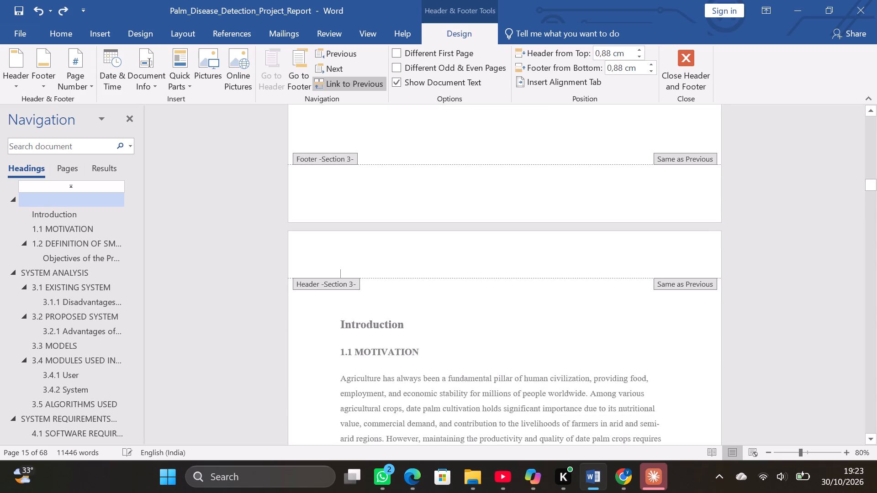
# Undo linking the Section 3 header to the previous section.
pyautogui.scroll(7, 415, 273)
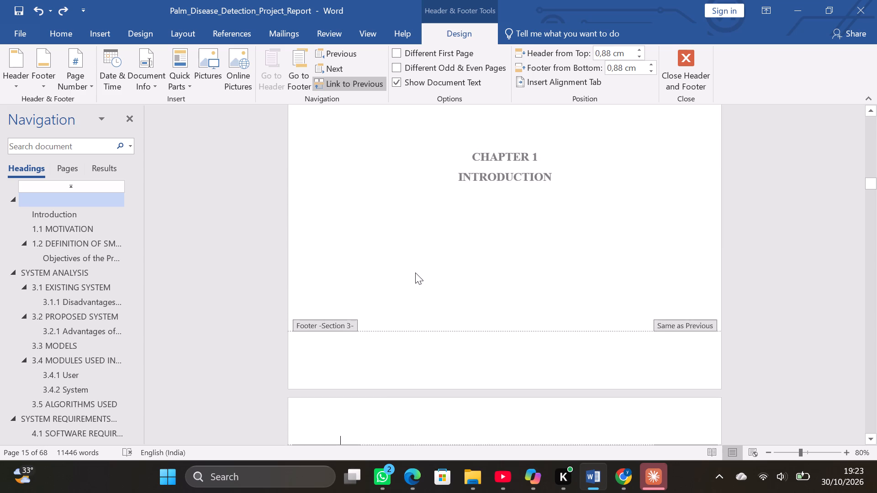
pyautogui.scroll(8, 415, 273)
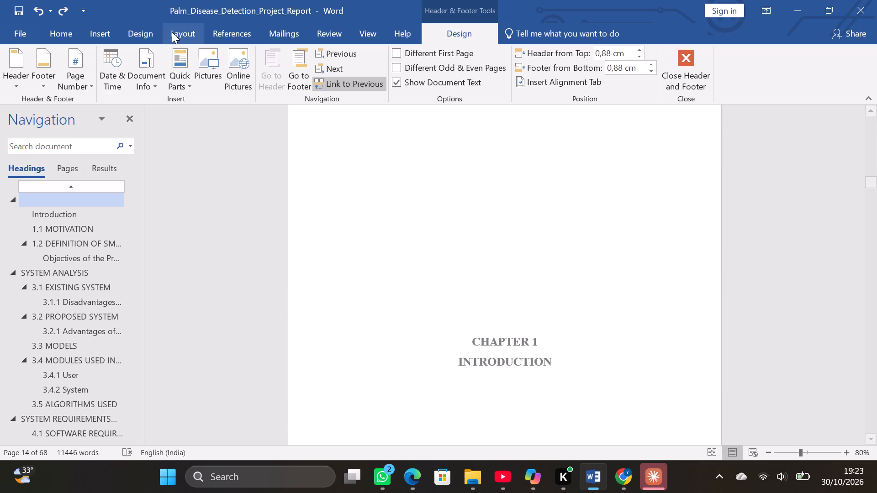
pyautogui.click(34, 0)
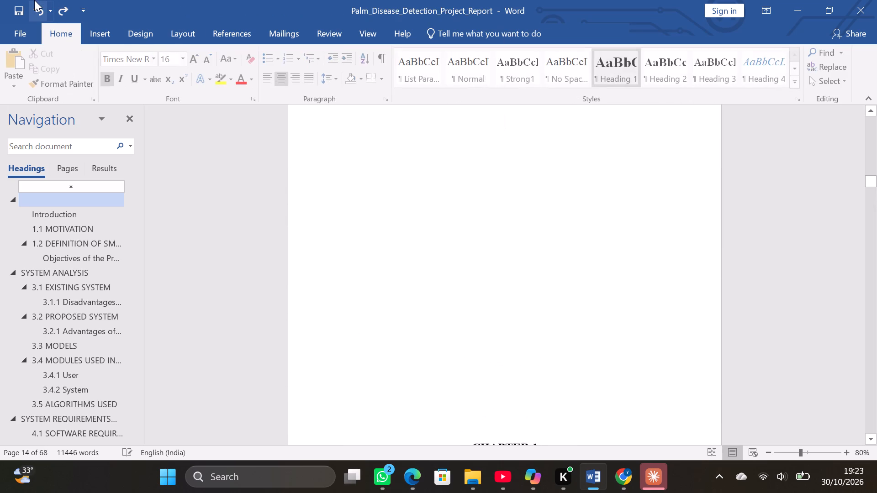
# Link the Section 3 header on the Introduction page to the previous section, deleting the project title header.
pyautogui.scroll(7, 34, 0)
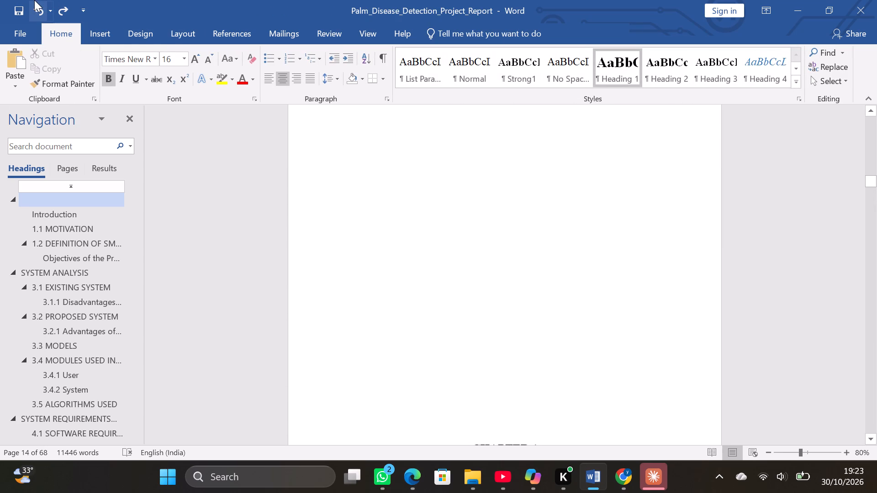
pyautogui.scroll(8, 34, 0)
pyautogui.scroll(-18, 361, 209)
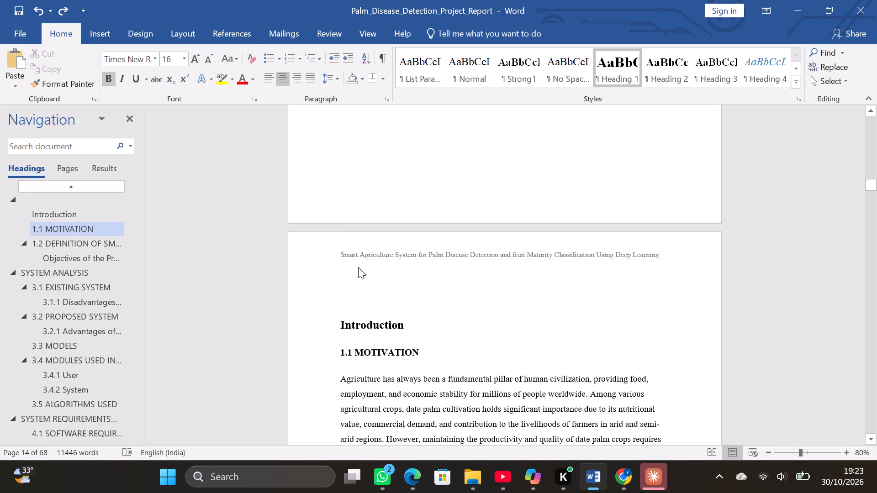
pyautogui.doubleClick(373, 250)
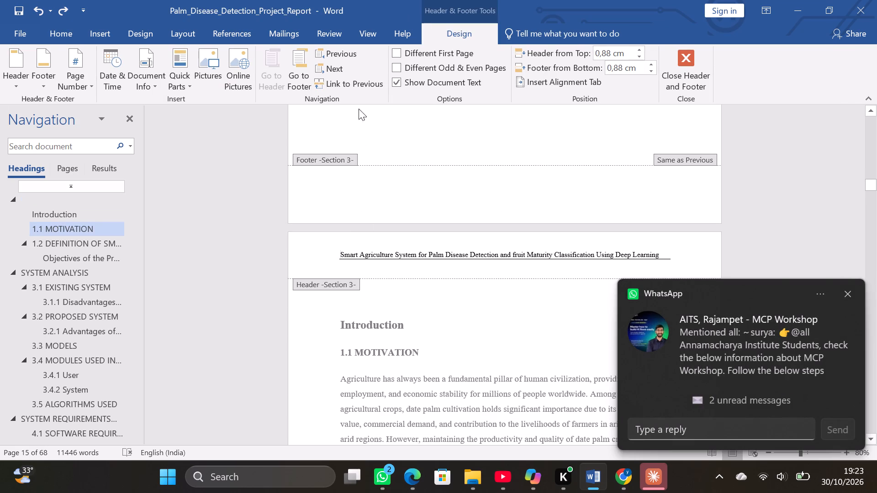
pyautogui.click(356, 89)
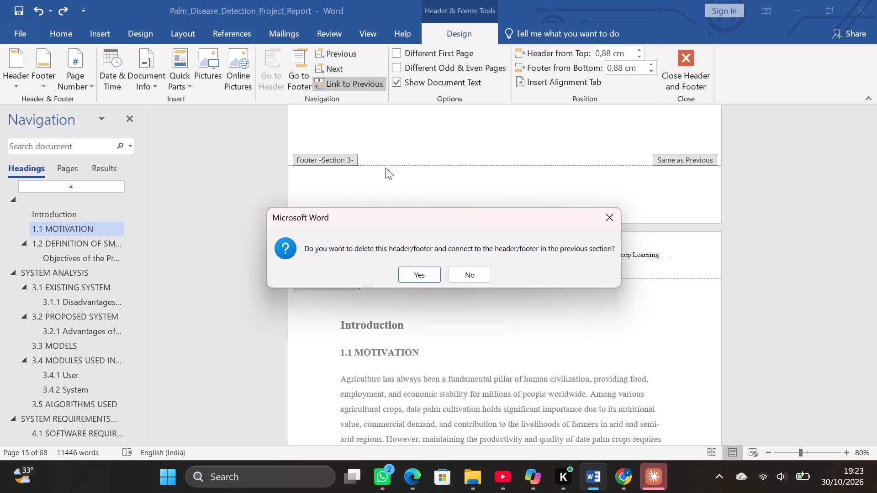
pyautogui.click(423, 273)
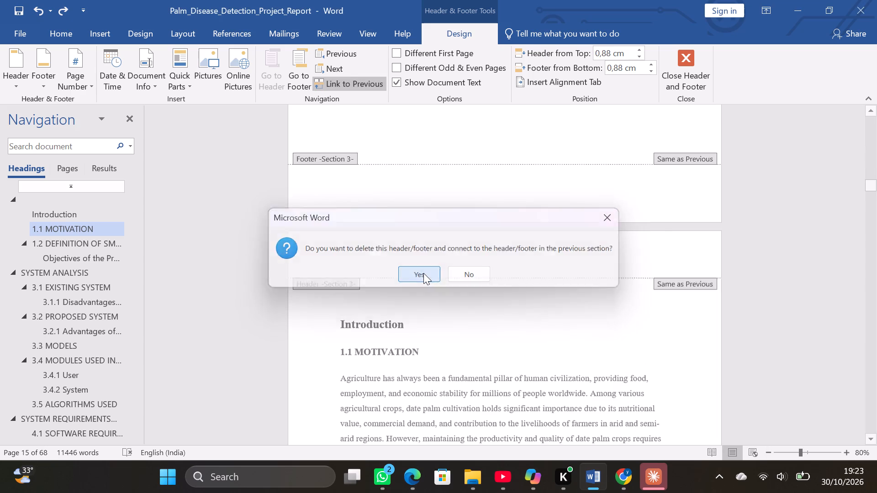
# Check the headers and footers from the Introduction page back to the boundary between Sections 2 and 3.
pyautogui.scroll(13, 423, 273)
pyautogui.scroll(16, 423, 273)
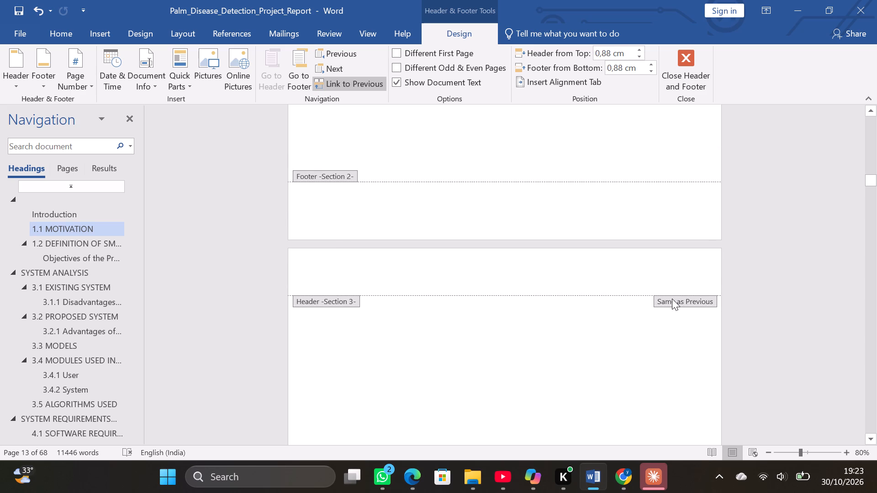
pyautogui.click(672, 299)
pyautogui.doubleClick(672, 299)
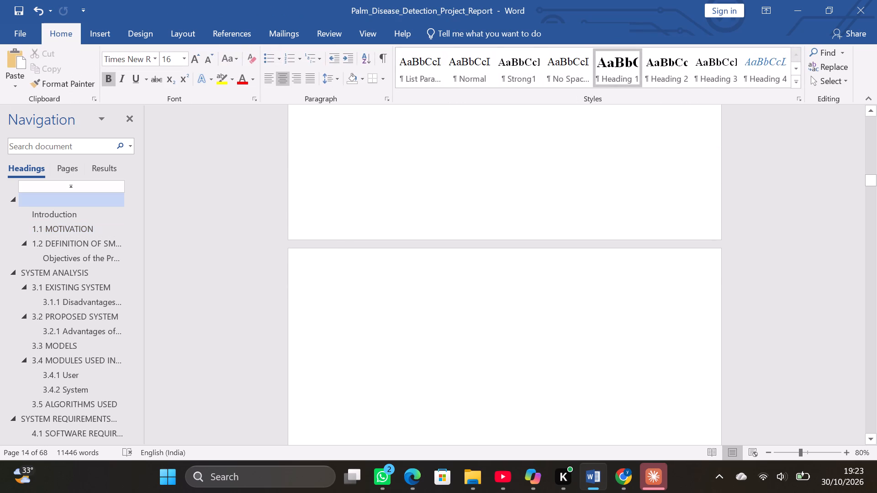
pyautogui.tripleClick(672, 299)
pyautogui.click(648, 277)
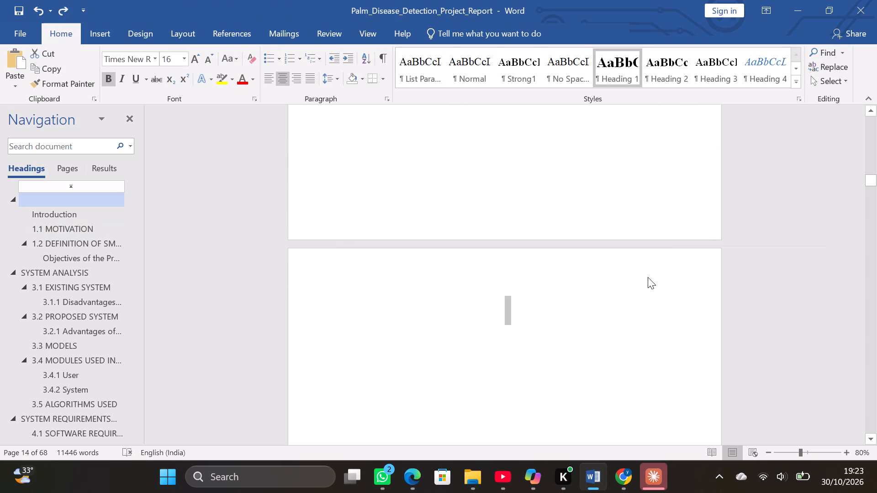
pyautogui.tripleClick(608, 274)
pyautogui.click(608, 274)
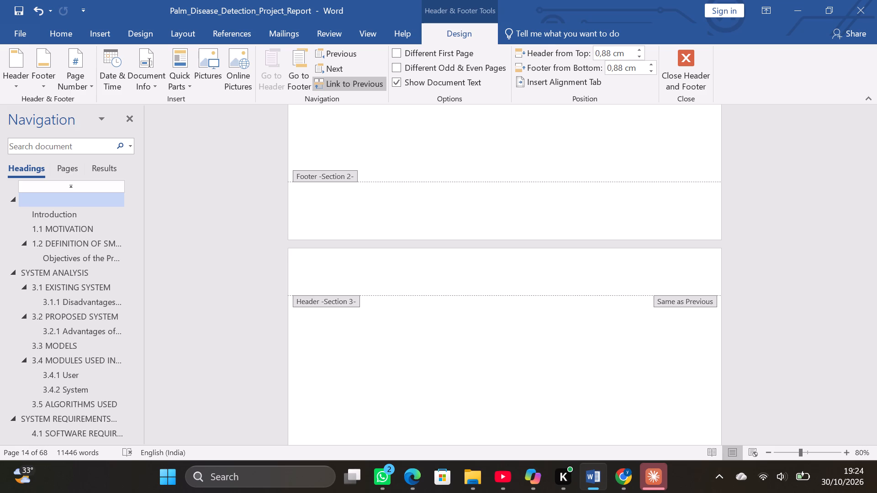
# Paste the copied text "Department of CSE,AITS,Rajampet" into the Section 2 footer on the Abstract page.
pyautogui.click(597, 233)
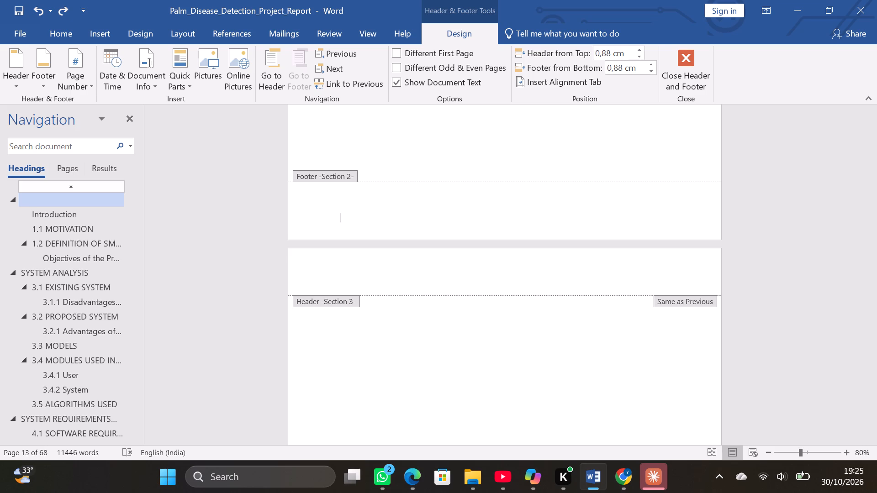
pyautogui.scroll(20, 597, 233)
pyautogui.scroll(6, 597, 233)
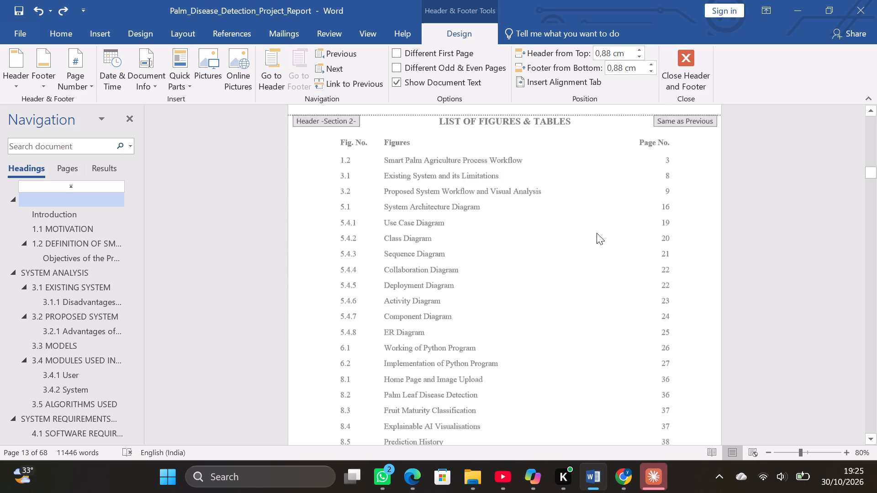
pyautogui.scroll(20, 597, 233)
pyautogui.scroll(20, 597, 233)
pyautogui.scroll(10, 597, 233)
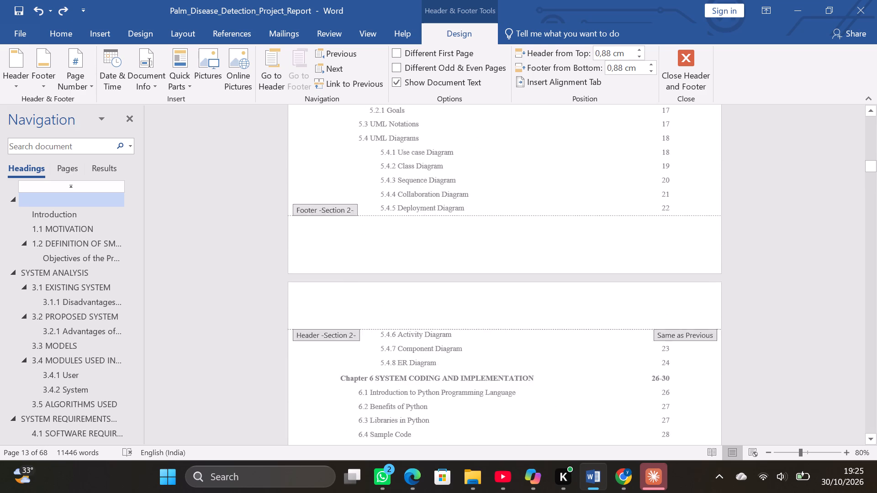
pyautogui.scroll(7, 597, 233)
pyautogui.scroll(19, 597, 233)
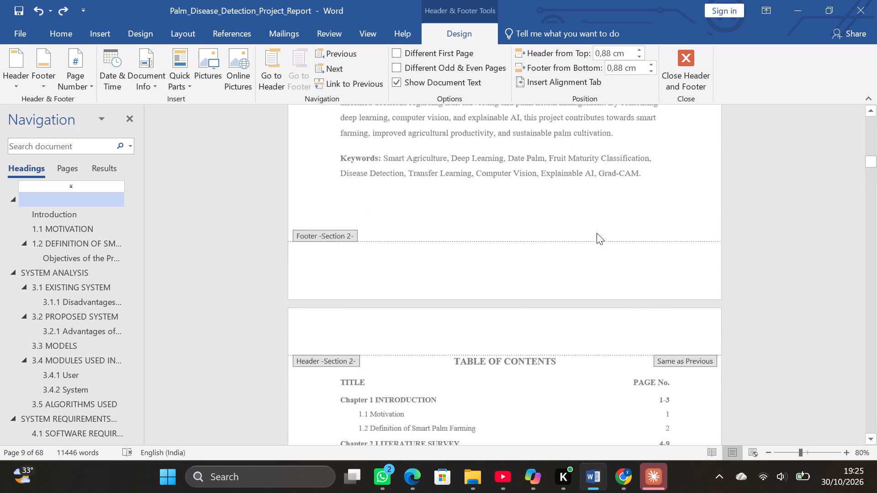
pyautogui.scroll(15, 597, 233)
pyautogui.scroll(9, 597, 233)
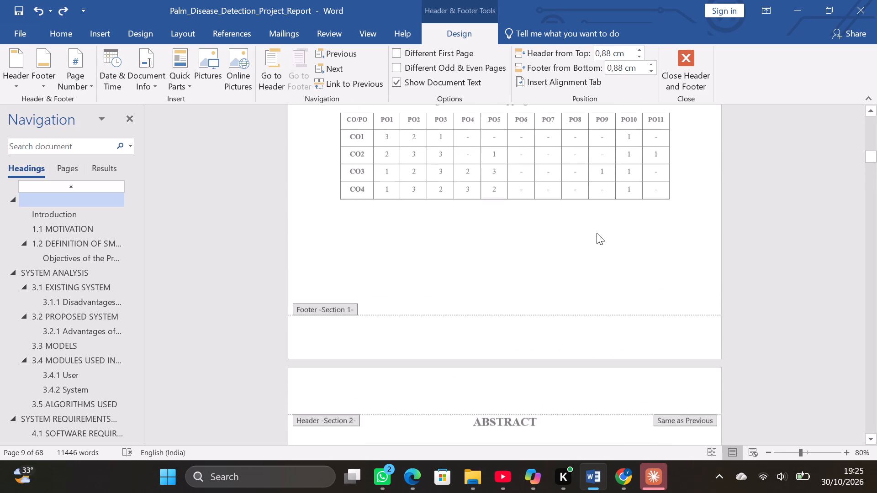
pyautogui.scroll(9, 597, 233)
pyautogui.scroll(-9, 597, 233)
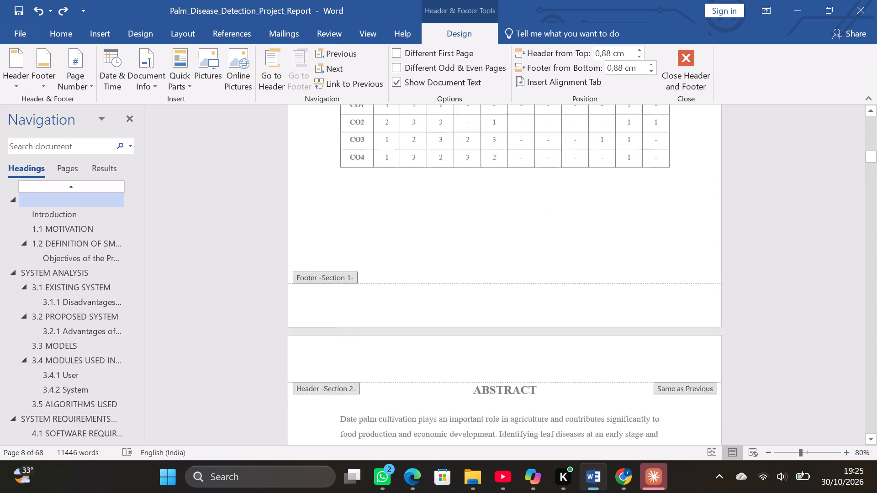
pyautogui.scroll(-19, 597, 233)
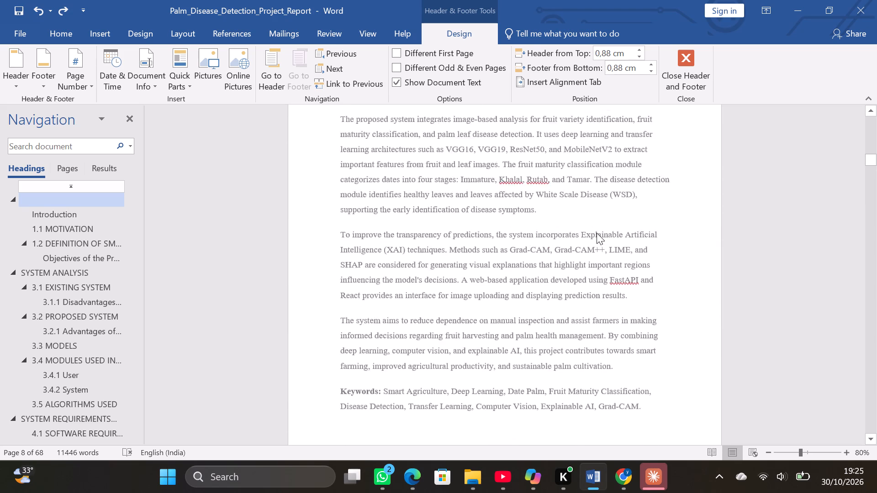
pyautogui.scroll(-6, 597, 233)
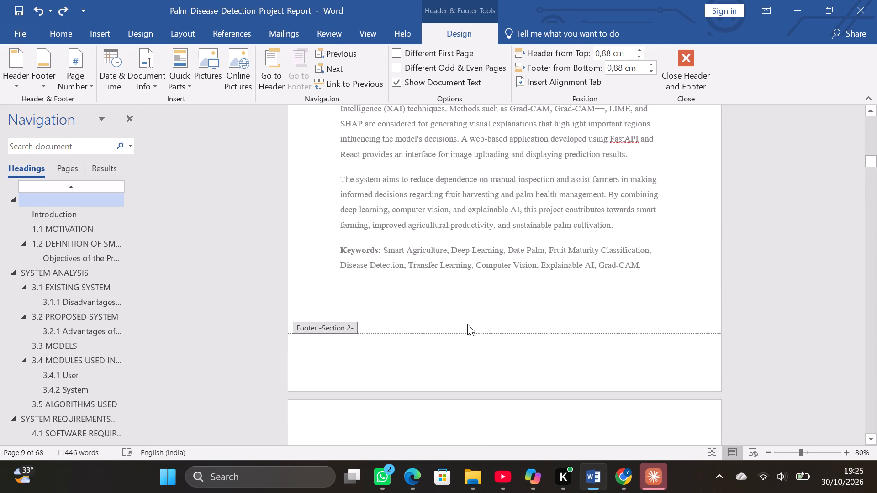
pyautogui.click(442, 348)
pyautogui.hotkey('ctrl', 'v')
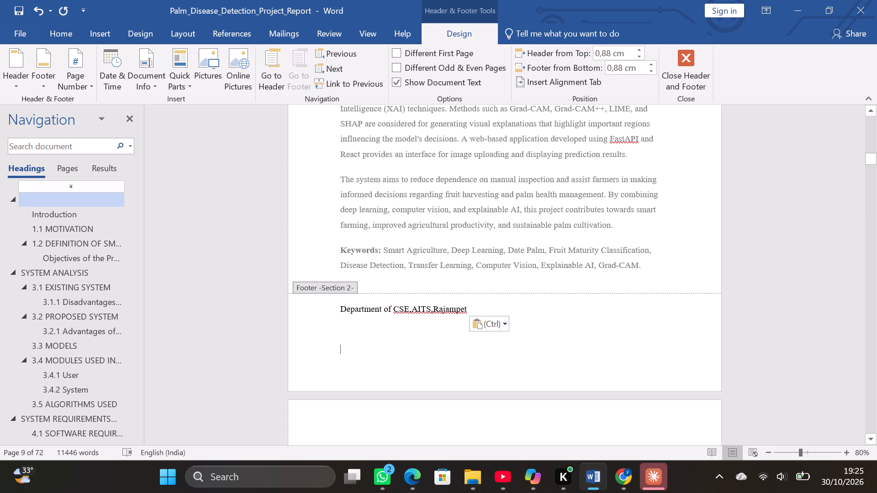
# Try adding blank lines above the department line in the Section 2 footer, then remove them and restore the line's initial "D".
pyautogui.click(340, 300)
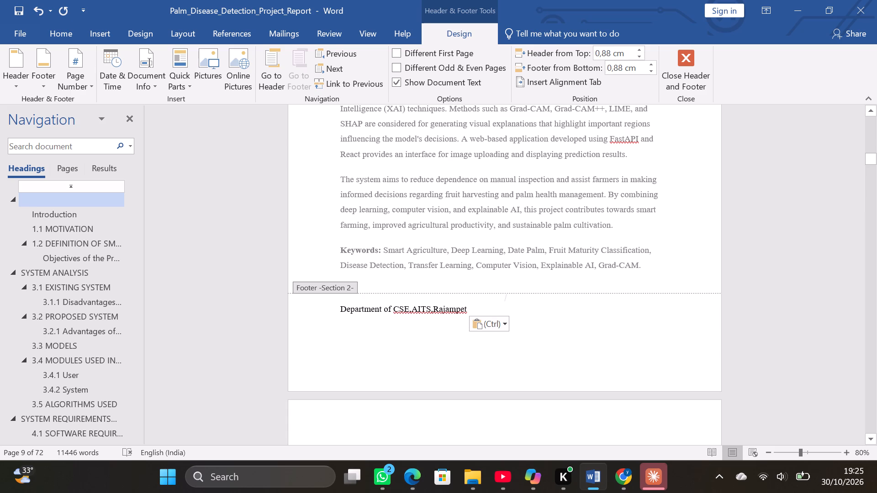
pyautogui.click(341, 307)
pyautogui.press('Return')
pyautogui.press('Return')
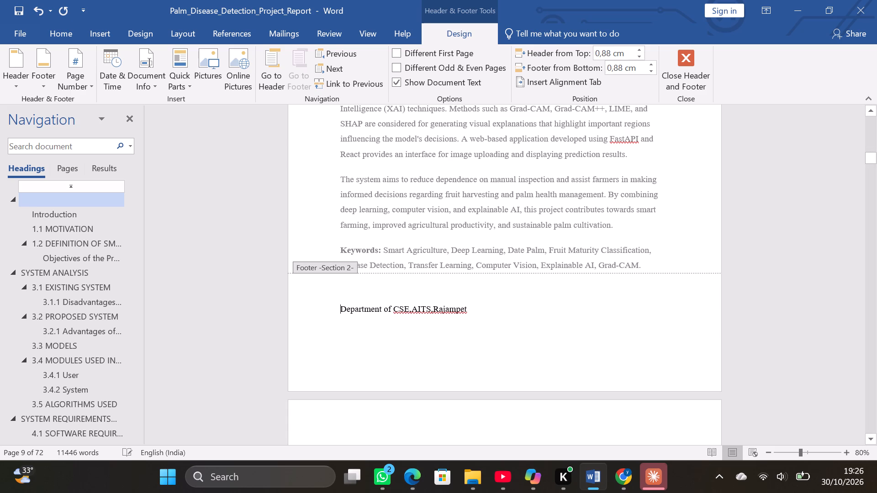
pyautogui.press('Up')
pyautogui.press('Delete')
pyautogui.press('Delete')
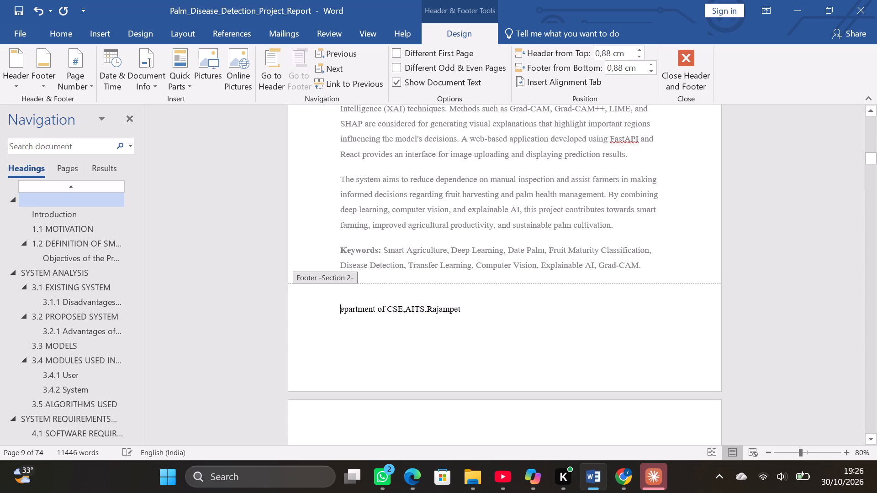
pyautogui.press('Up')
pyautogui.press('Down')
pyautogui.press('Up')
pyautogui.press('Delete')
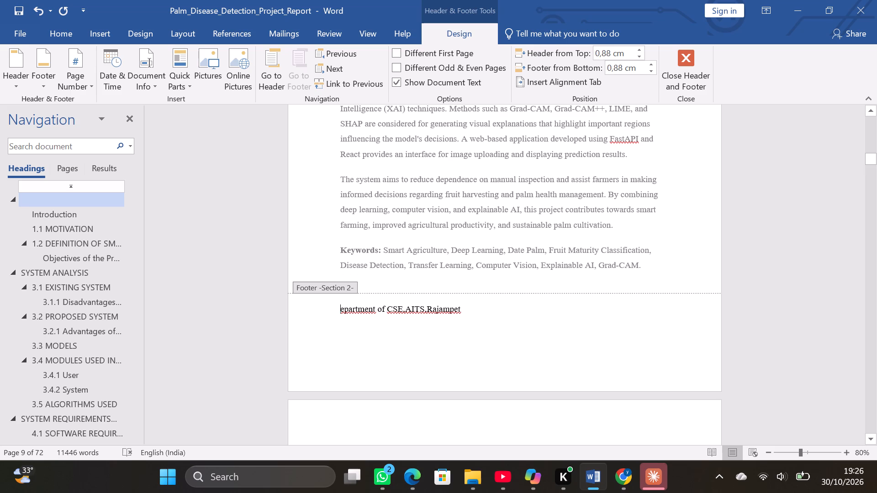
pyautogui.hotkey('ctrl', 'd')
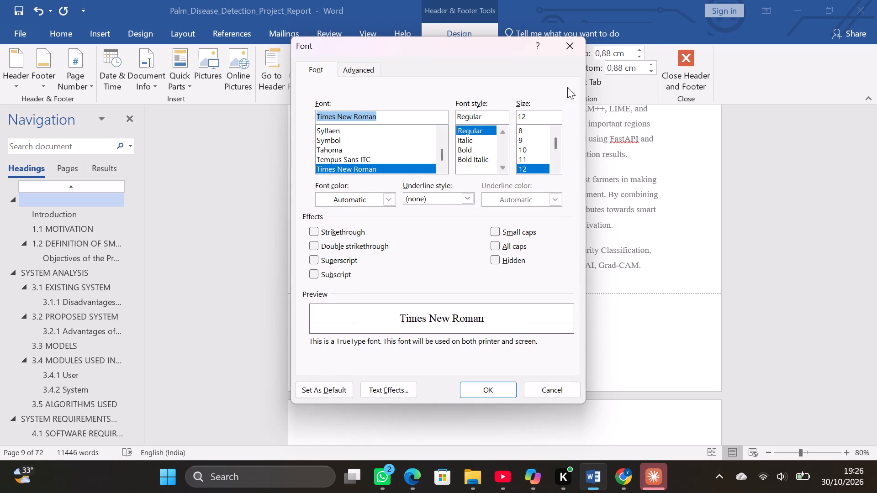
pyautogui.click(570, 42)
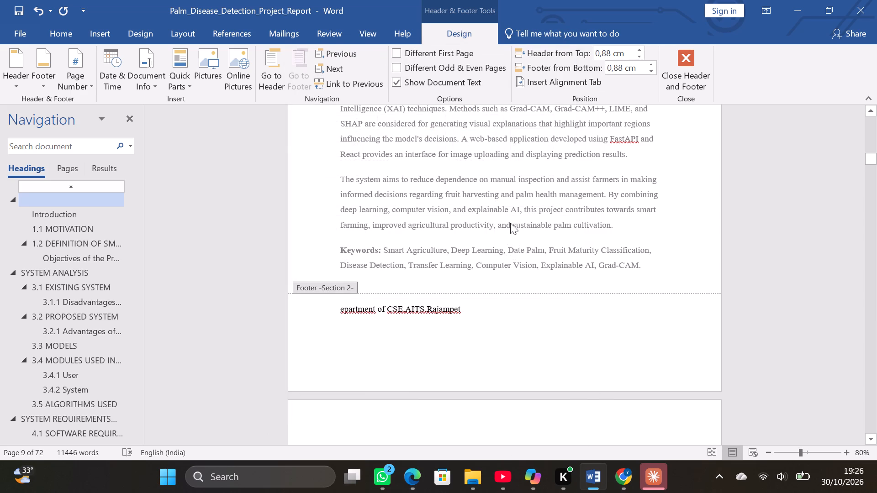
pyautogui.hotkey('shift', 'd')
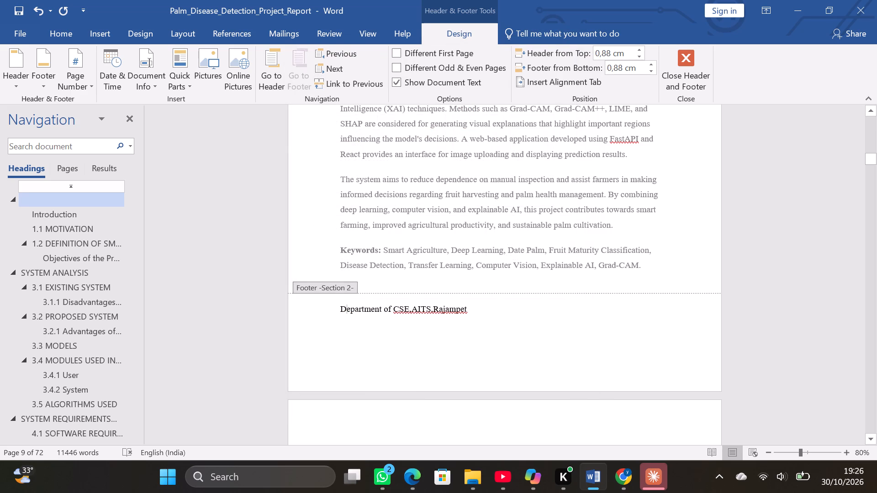
# Cut the department line from the Section 2 footer, delete the footer's empty lines, and paste the line back.
pyautogui.click(343, 304)
pyautogui.moveTo(339, 308); pyautogui.dragTo(346, 309)
pyautogui.moveTo(346, 309); pyautogui.dragTo(448, 314)
pyautogui.hotkey('ctrl', 'x')
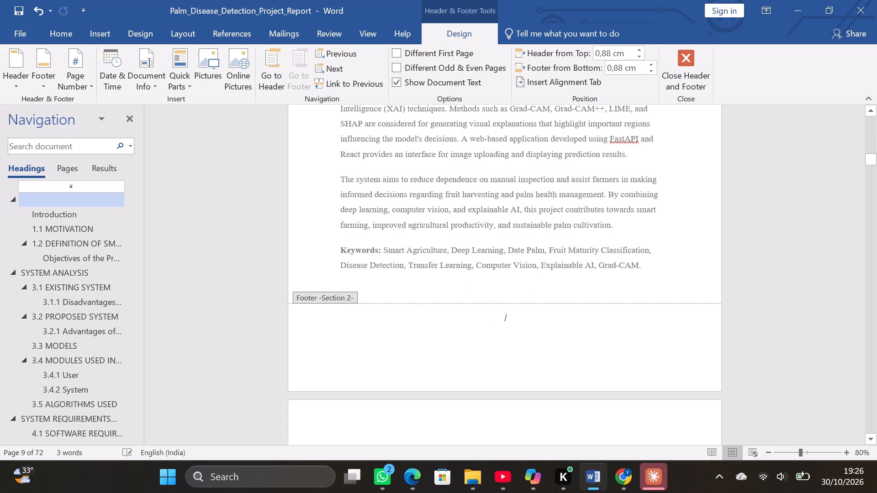
pyautogui.press('Delete')
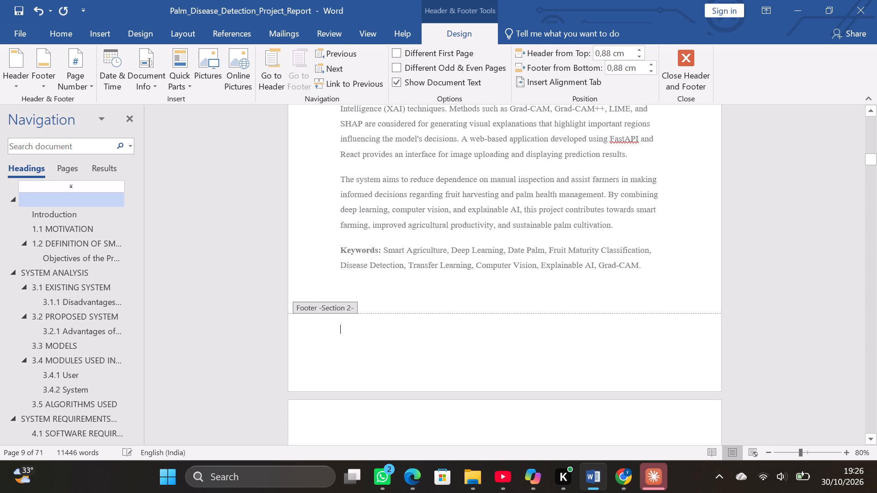
pyautogui.press('Delete')
pyautogui.press('Delete')
pyautogui.press('Delete')
pyautogui.press('Delete')
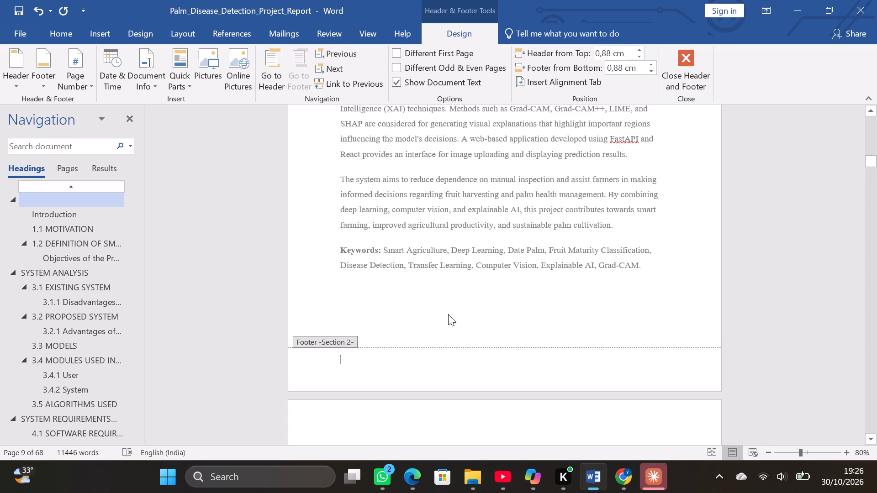
pyautogui.press('Delete')
pyautogui.press('Left')
pyautogui.hotkey('ctrl', 'v')
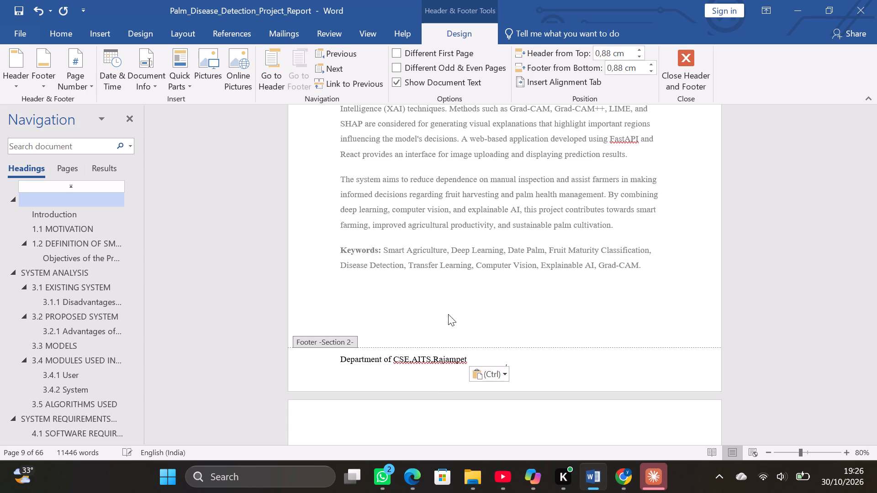
# Ignore all spelling flags on "CSE,AITS,Rajampet" in the Section 2 footer.
pyautogui.click(424, 365)
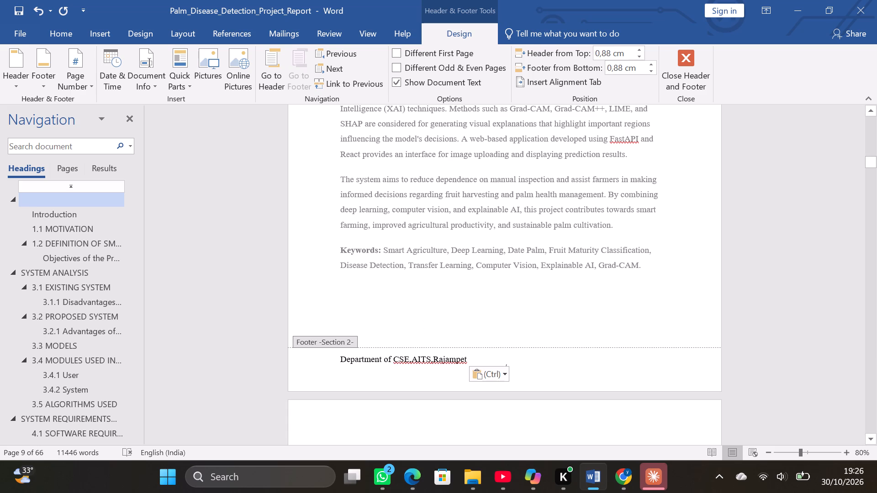
pyautogui.rightClick(424, 365)
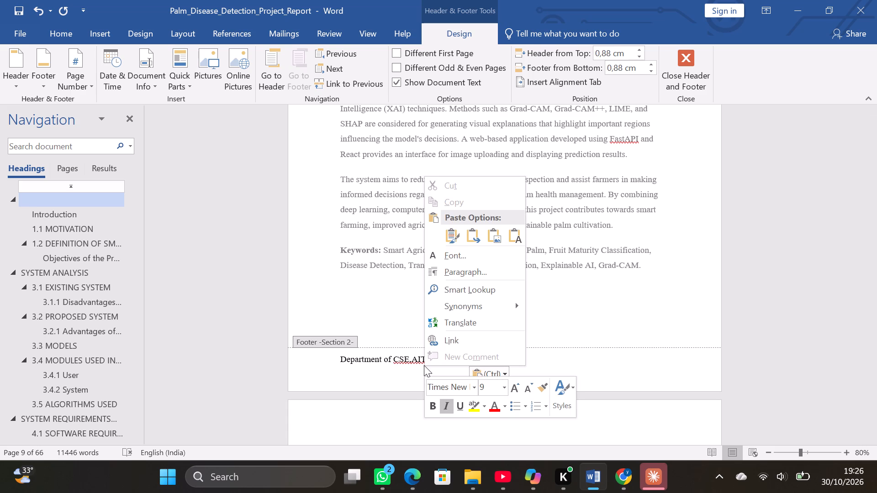
pyautogui.click(412, 357)
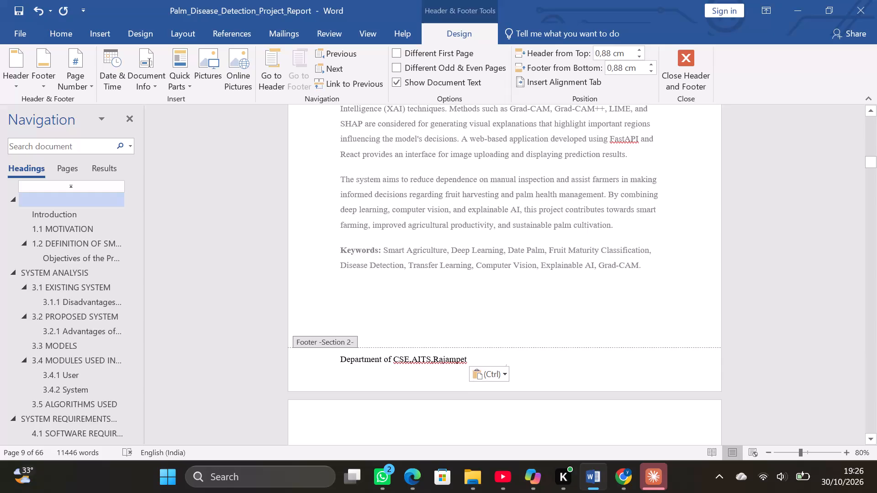
pyautogui.rightClick(412, 357)
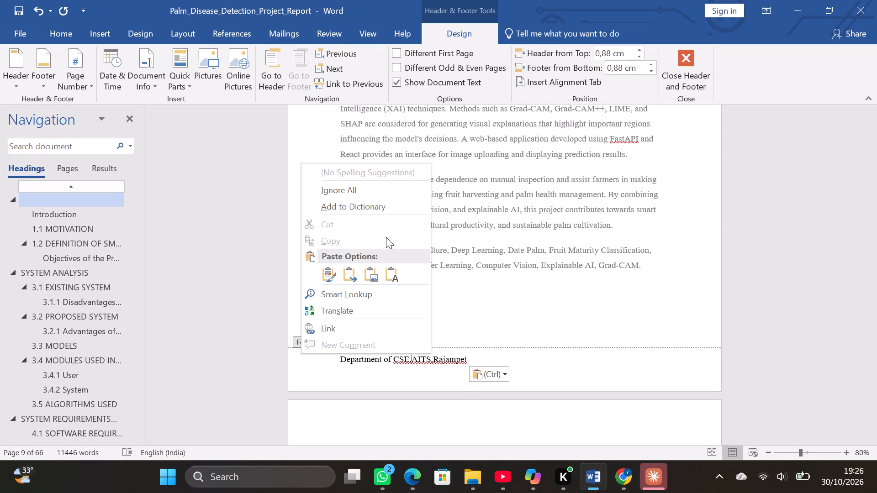
pyautogui.click(349, 180)
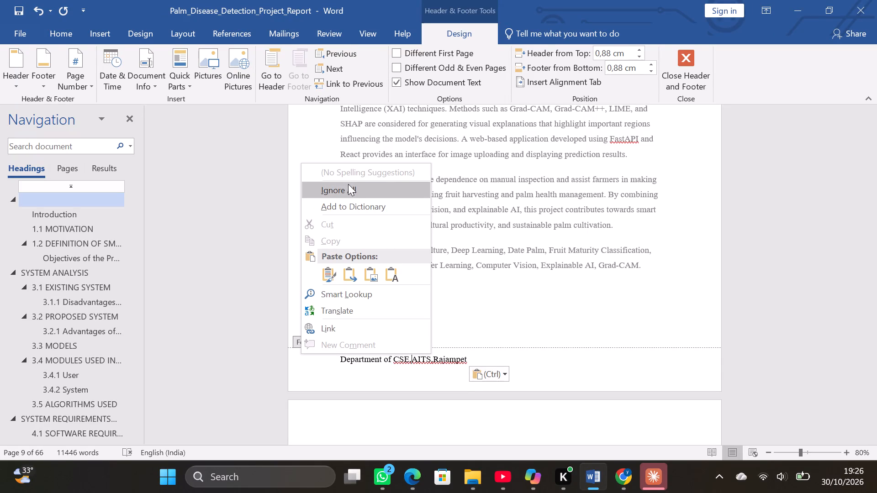
pyautogui.click(348, 184)
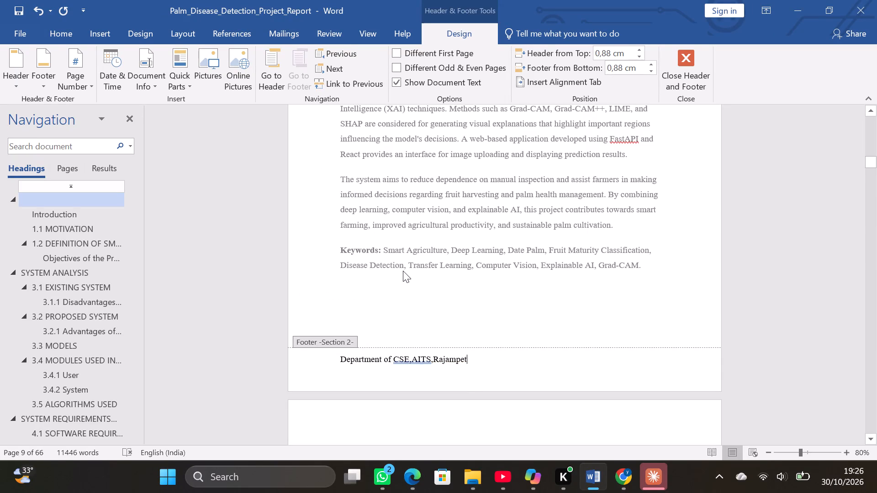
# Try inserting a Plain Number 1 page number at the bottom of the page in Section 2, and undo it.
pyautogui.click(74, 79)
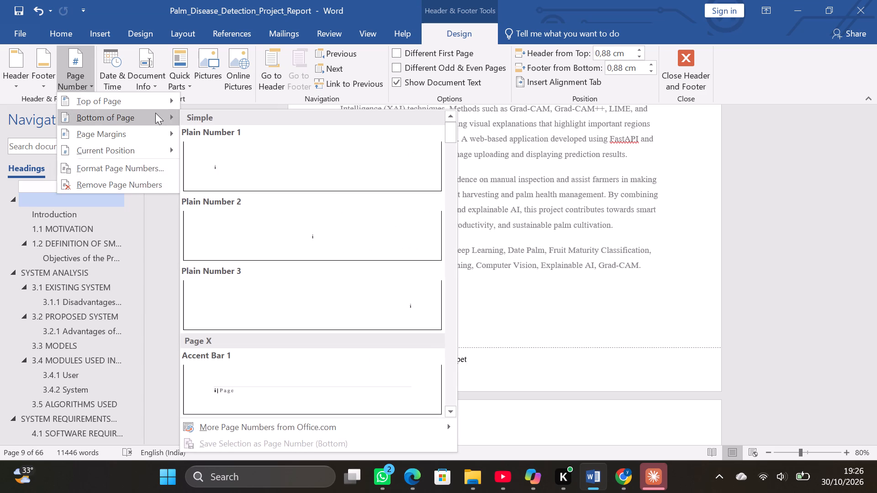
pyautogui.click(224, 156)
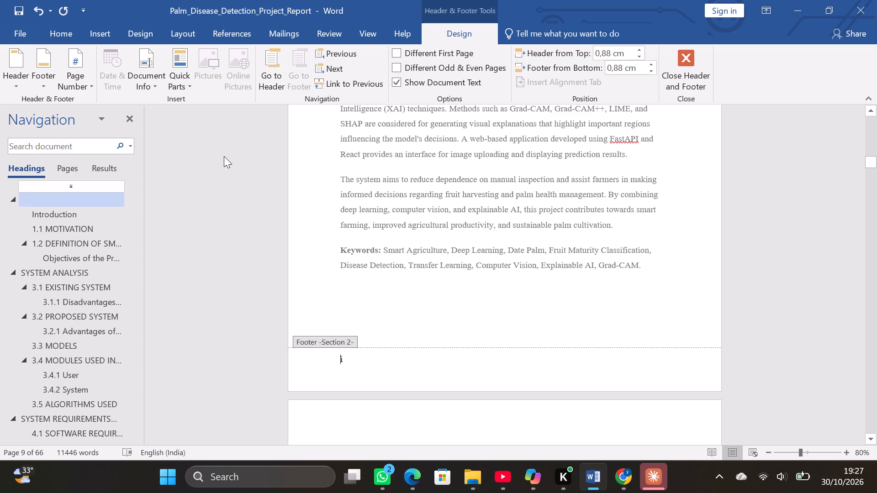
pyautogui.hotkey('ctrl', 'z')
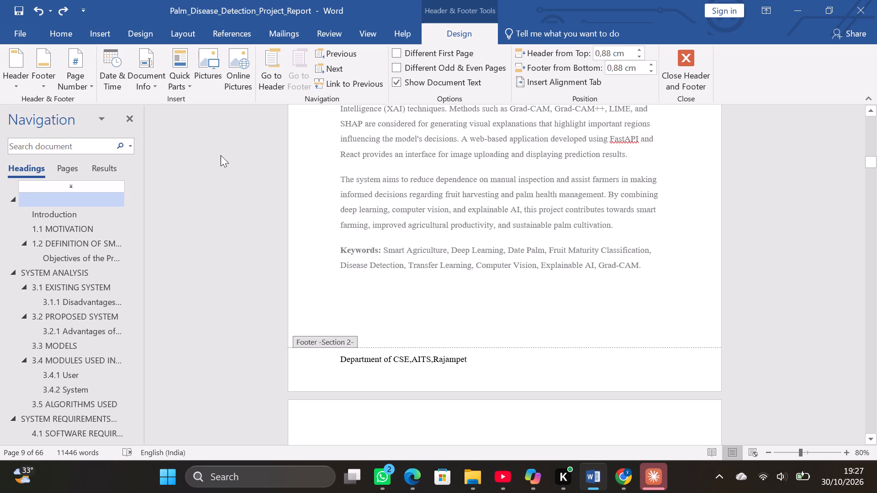
# Review the bottom-of-page number styles and the page number format settings for Section 2.
pyautogui.click(71, 61)
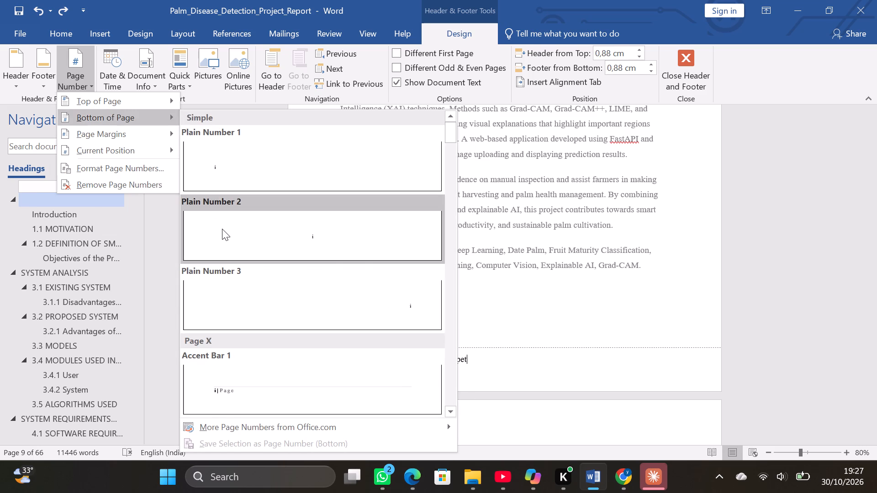
pyautogui.scroll(-10, 222, 229)
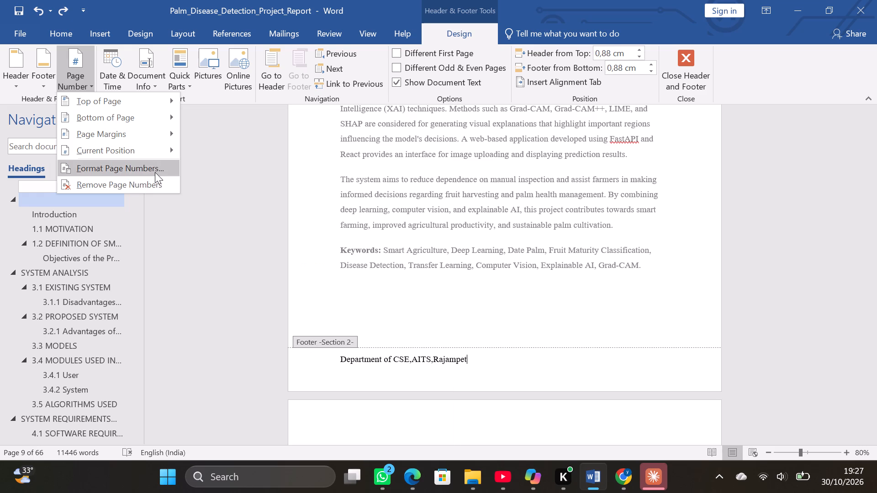
pyautogui.click(155, 172)
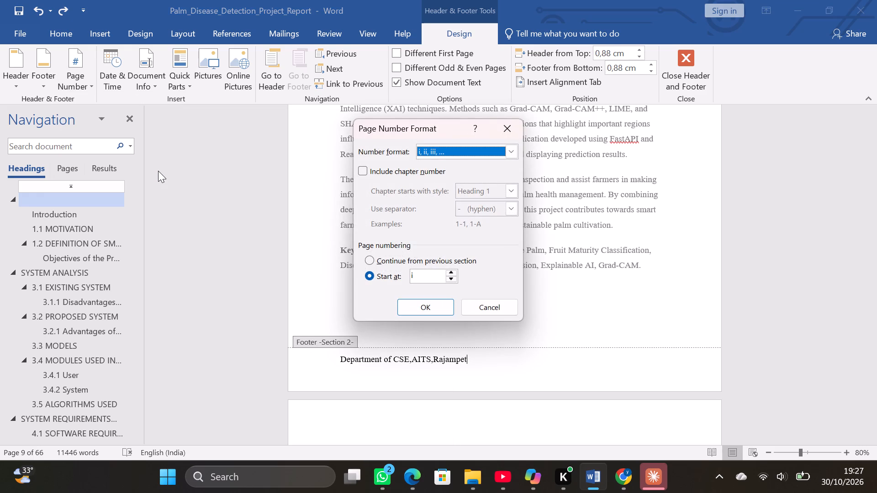
pyautogui.click(90, 86)
pyautogui.click(438, 306)
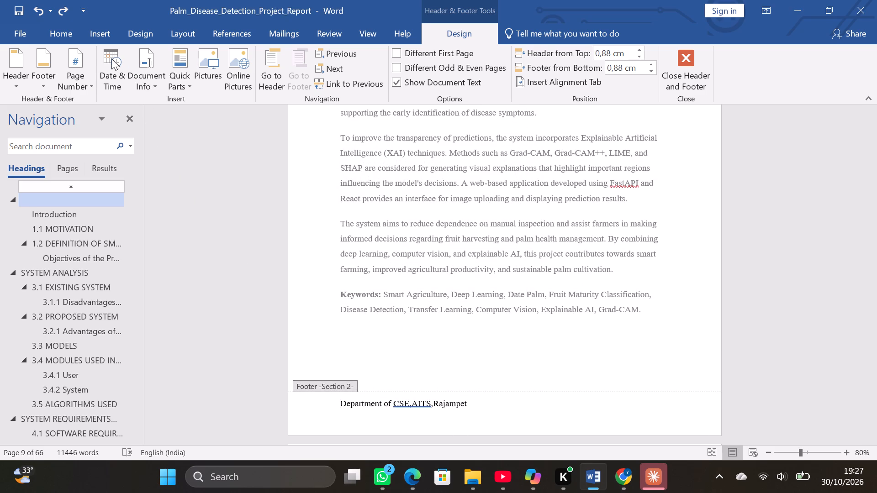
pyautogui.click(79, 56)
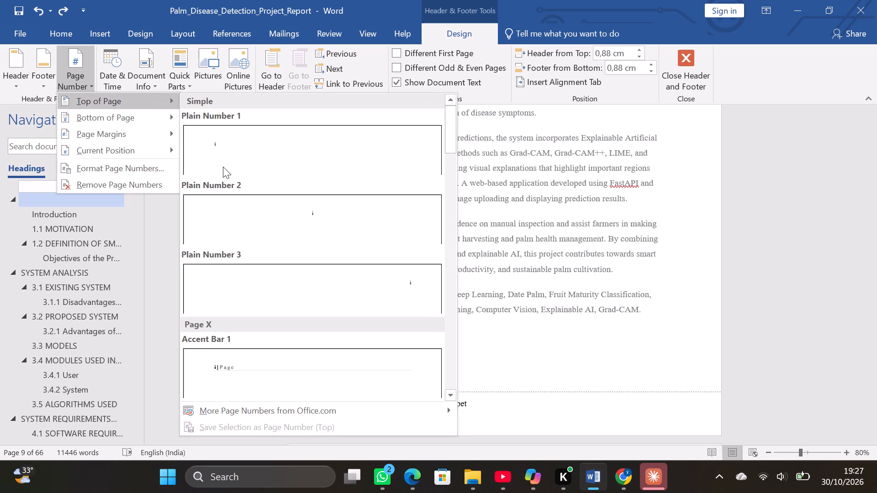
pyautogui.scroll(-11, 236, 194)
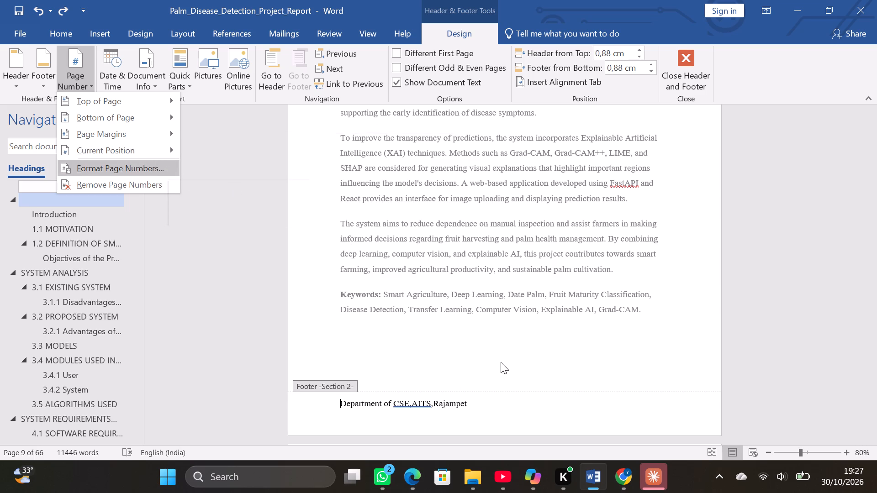
# Add a run of blank spaces after "Department of CSE,AITS,Rajampet" in the Section 2 footer.
pyautogui.click(510, 399)
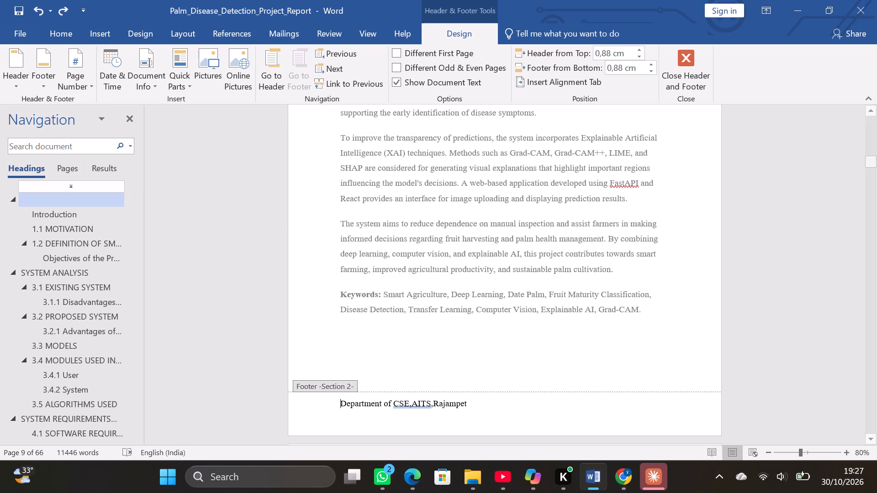
pyautogui.click(510, 399)
pyautogui.click(510, 399)
pyautogui.press('space')
pyautogui.press('space')
pyautogui.press('space')
pyautogui.press('space')
pyautogui.press('space')
pyautogui.press('space')
pyautogui.press('space')
pyautogui.press('space')
pyautogui.press('space')
pyautogui.press('space')
pyautogui.press('space')
pyautogui.press('space')
pyautogui.press('space')
pyautogui.press('space')
pyautogui.press('space')
pyautogui.press('space')
pyautogui.press('space')
pyautogui.press('space')
pyautogui.press('space')
pyautogui.press('space')
pyautogui.press('space')
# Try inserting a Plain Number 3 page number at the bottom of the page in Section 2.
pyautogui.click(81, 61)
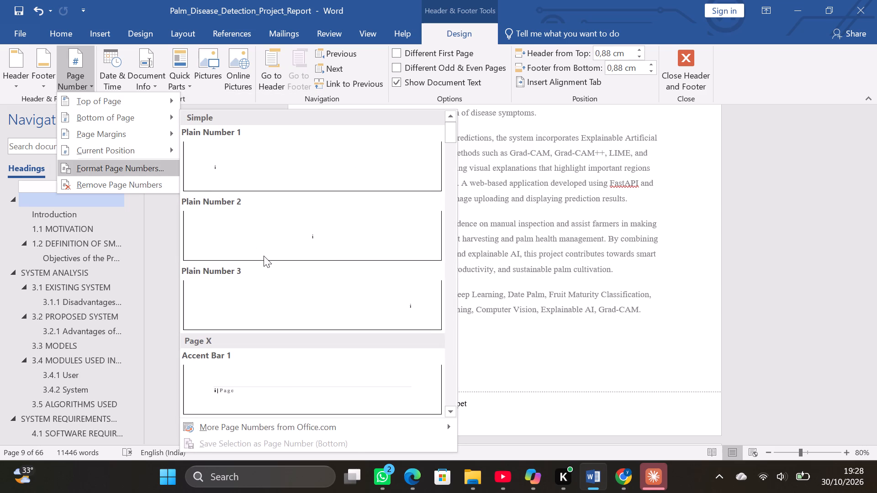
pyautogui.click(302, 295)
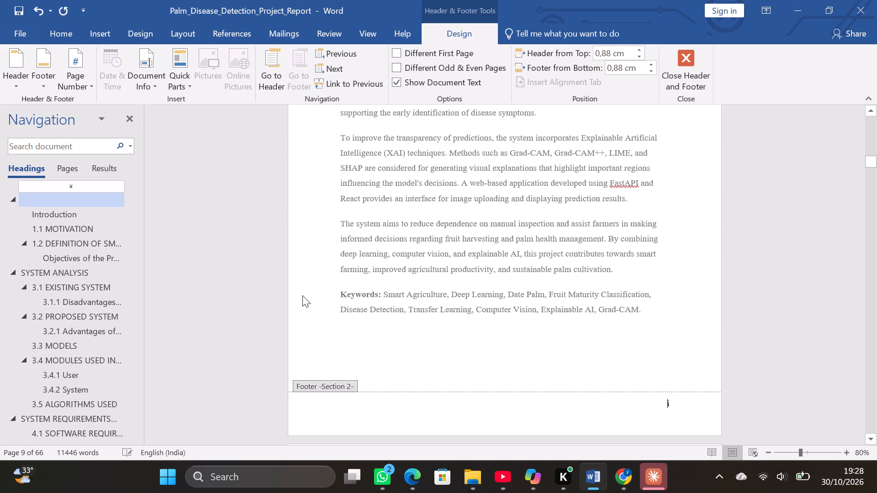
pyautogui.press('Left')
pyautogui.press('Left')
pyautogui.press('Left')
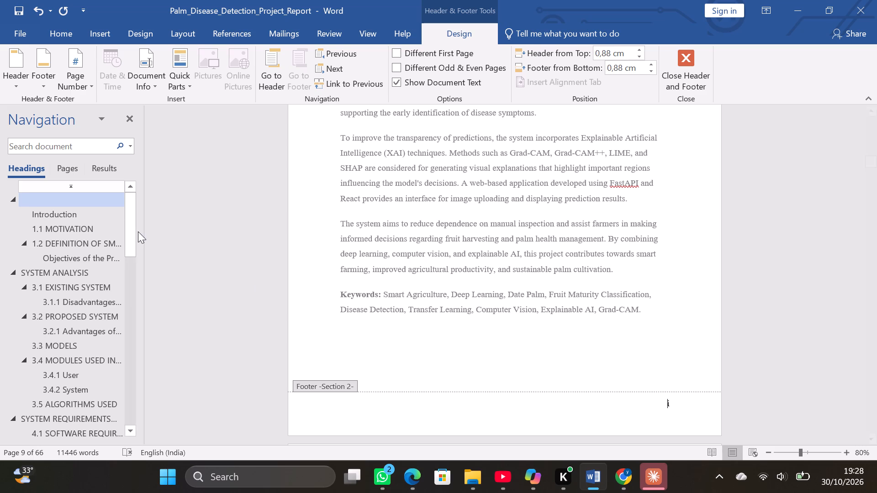
# Review the page number format settings and the other bottom-of-page number styles for Section 2.
pyautogui.click(78, 81)
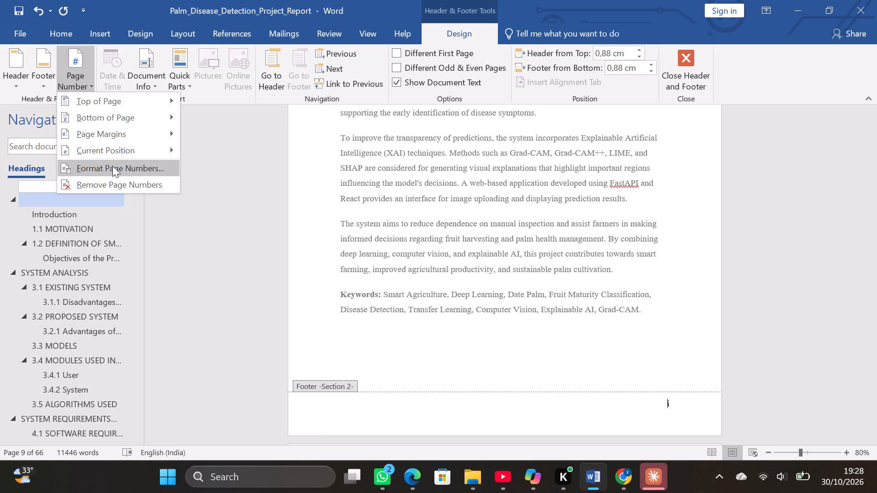
pyautogui.click(112, 166)
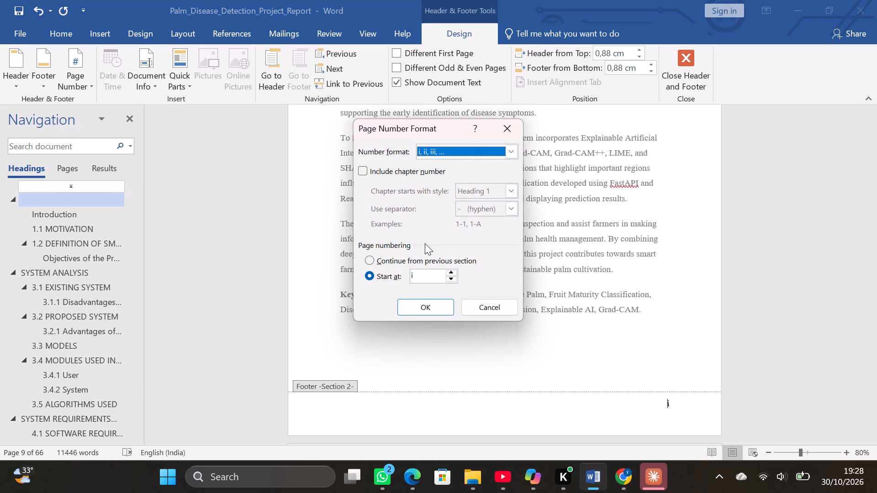
pyautogui.click(502, 129)
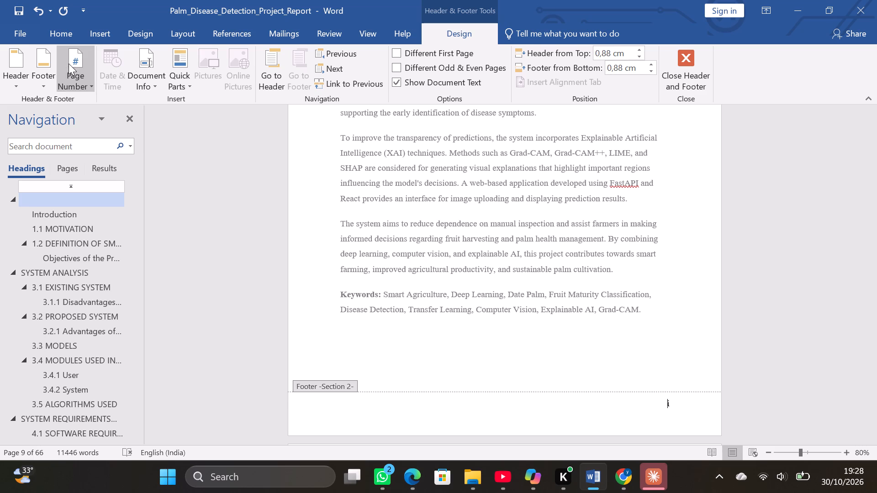
pyautogui.click(69, 63)
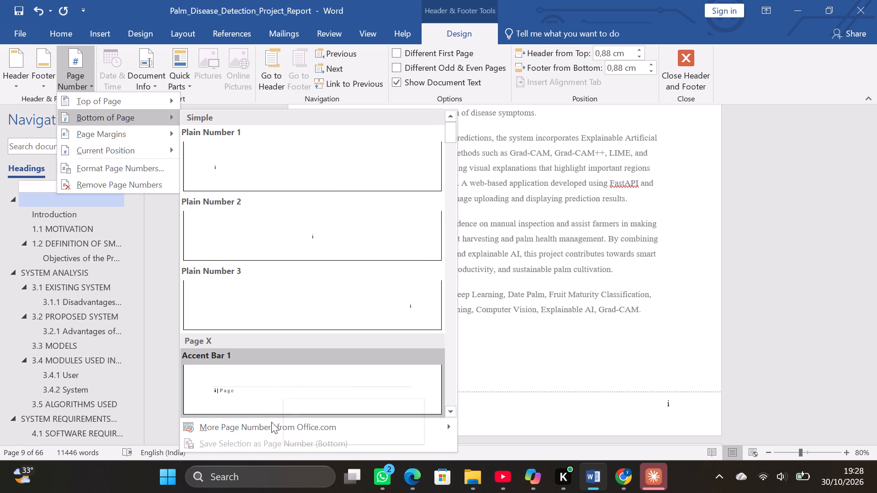
pyautogui.click(253, 424)
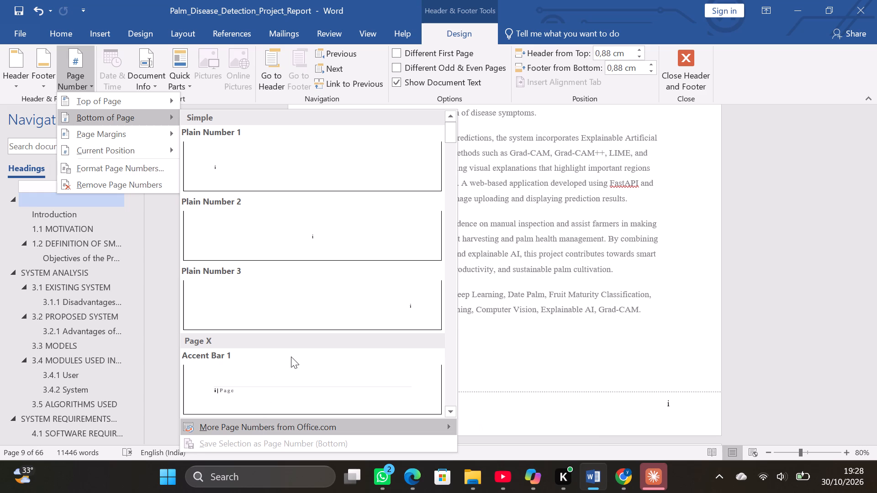
pyautogui.scroll(-2, 291, 357)
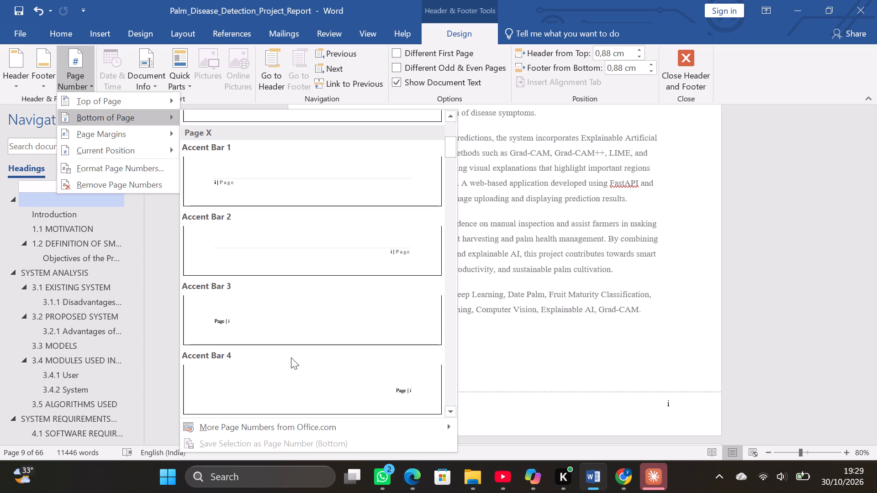
pyautogui.scroll(-1, 291, 357)
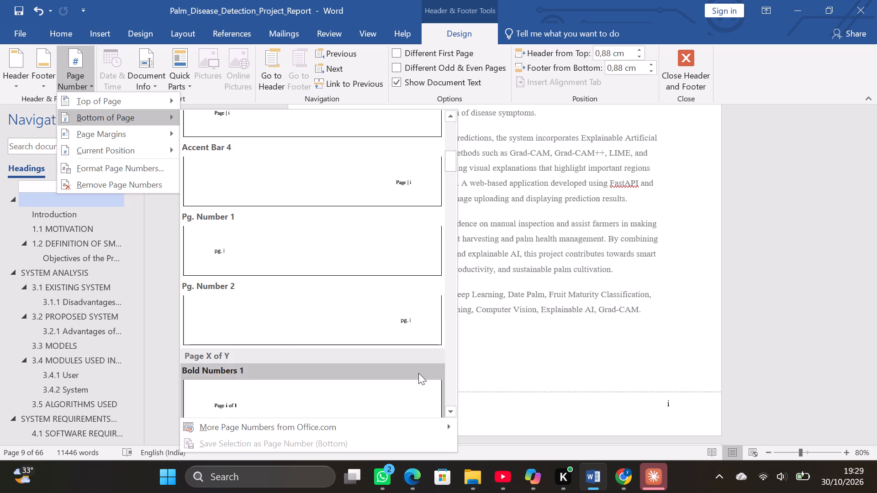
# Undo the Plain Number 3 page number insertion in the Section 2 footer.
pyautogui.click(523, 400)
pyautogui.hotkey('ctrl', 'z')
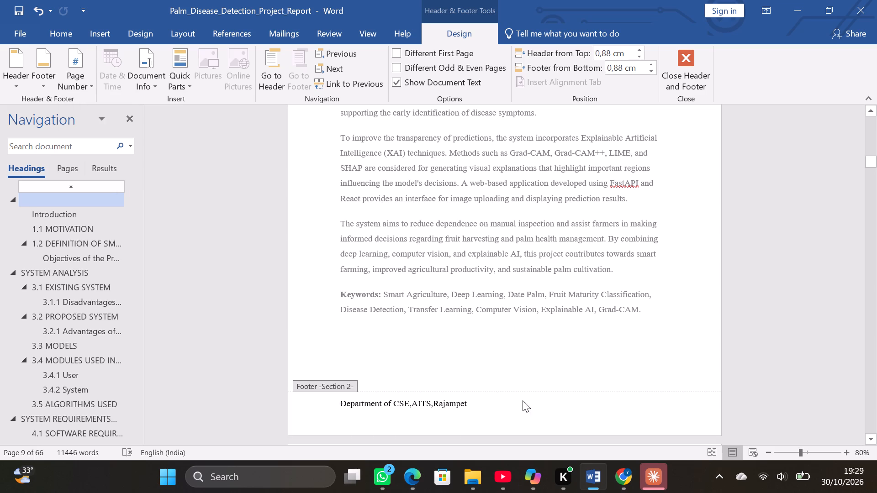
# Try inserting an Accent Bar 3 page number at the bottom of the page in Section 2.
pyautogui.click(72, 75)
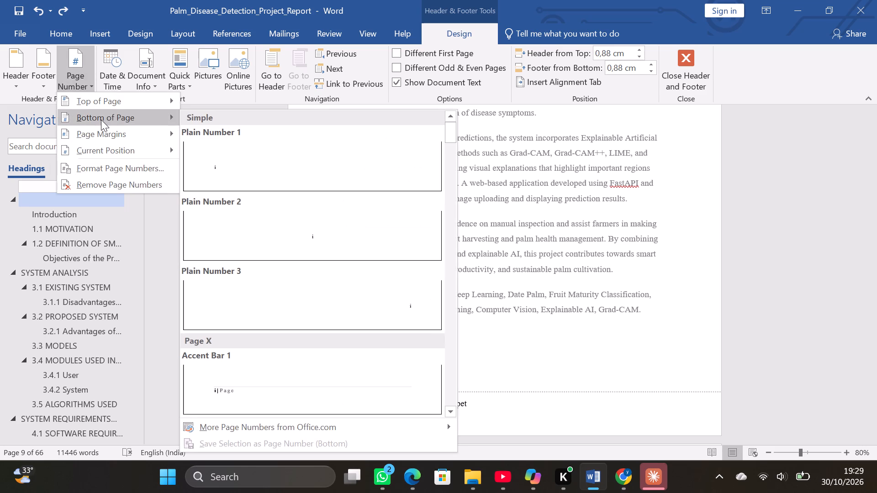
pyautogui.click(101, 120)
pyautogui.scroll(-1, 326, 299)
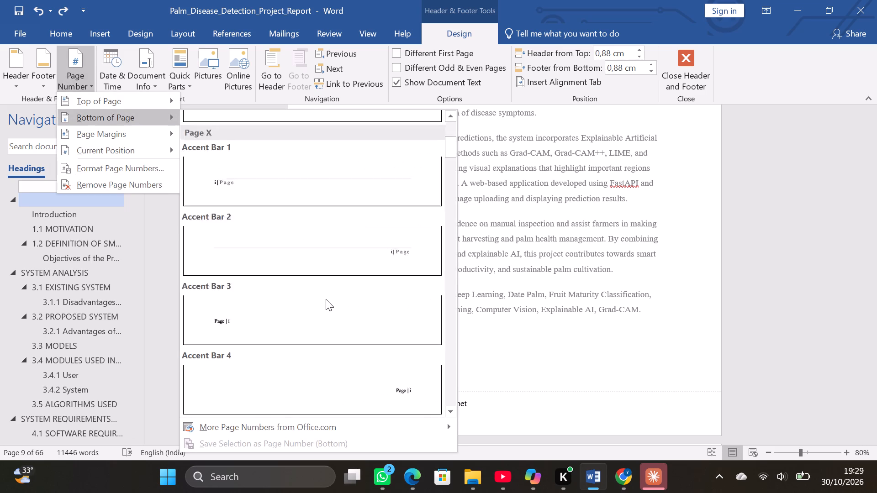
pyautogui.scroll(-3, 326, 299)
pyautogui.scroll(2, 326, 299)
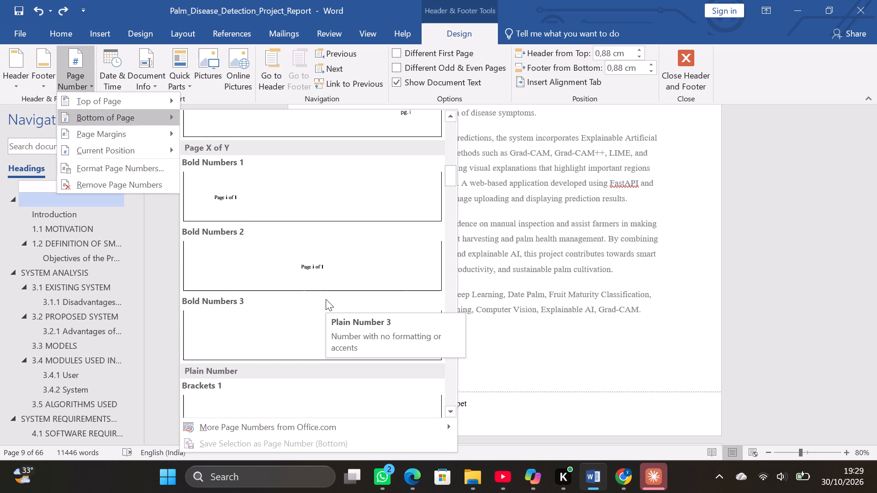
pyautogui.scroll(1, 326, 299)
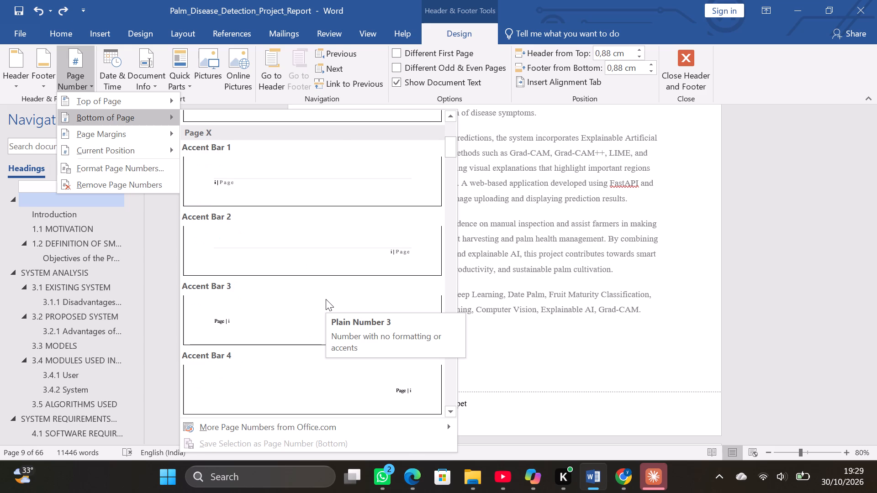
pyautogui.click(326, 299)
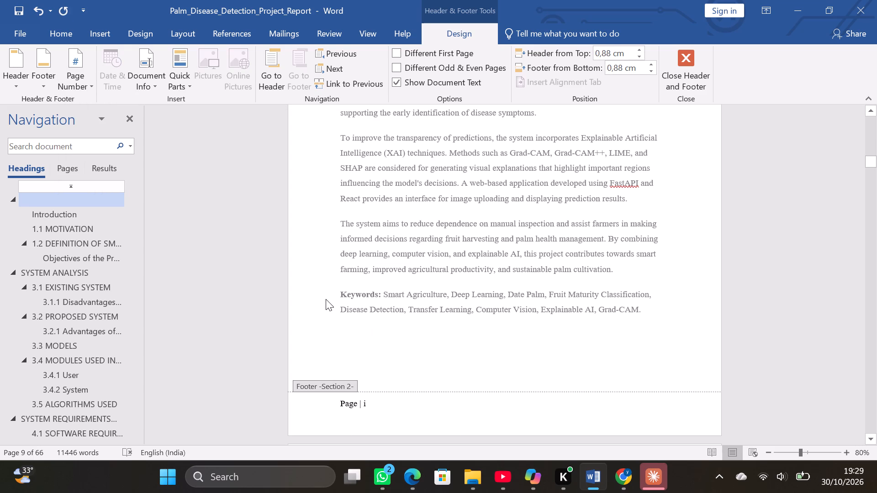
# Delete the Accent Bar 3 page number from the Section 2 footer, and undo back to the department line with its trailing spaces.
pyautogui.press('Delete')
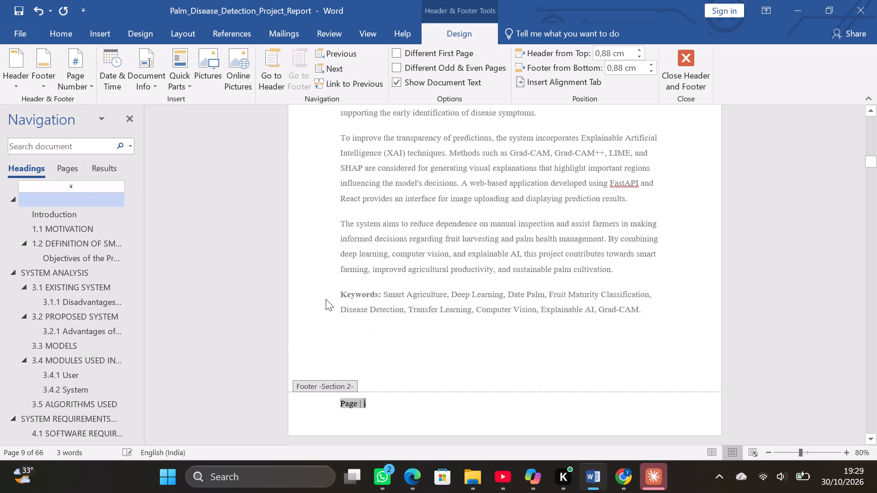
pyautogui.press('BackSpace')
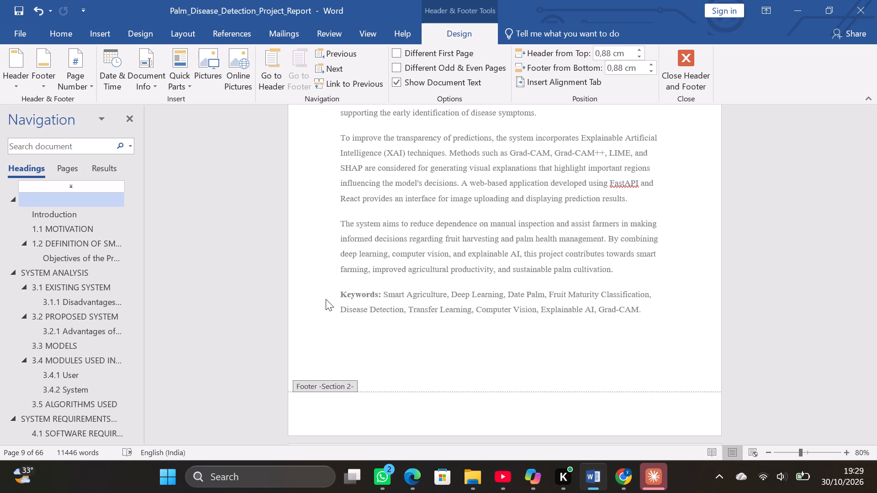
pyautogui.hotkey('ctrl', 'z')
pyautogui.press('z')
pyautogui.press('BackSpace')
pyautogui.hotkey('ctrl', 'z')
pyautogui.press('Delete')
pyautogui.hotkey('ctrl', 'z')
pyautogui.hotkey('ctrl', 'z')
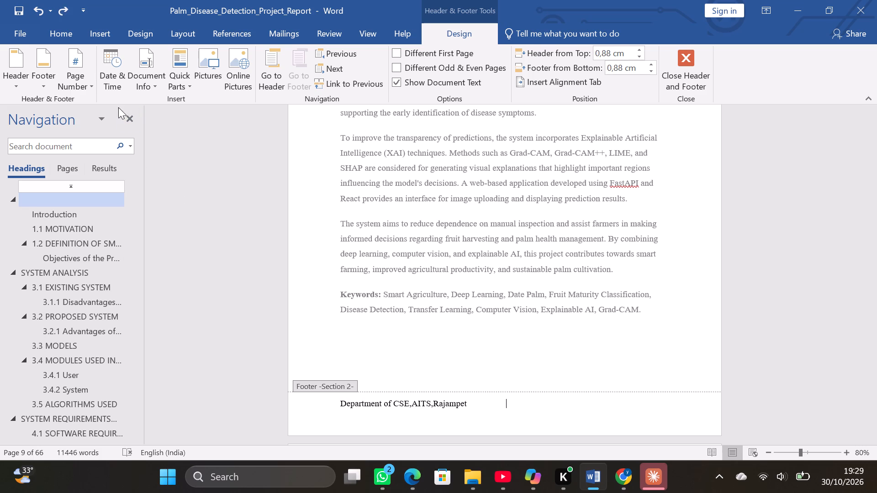
# Browse the page number styles available for the current position in the Section 2 footer, including additional ones from Office.com.
pyautogui.click(83, 83)
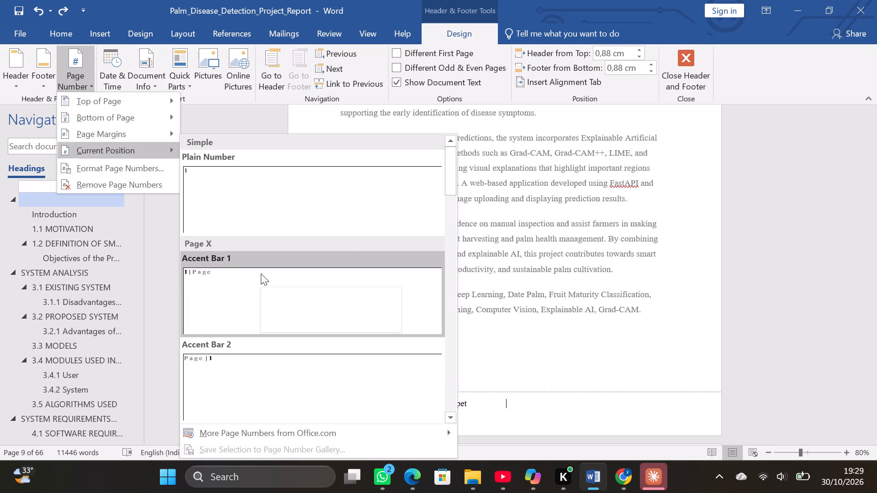
pyautogui.scroll(-5, 261, 273)
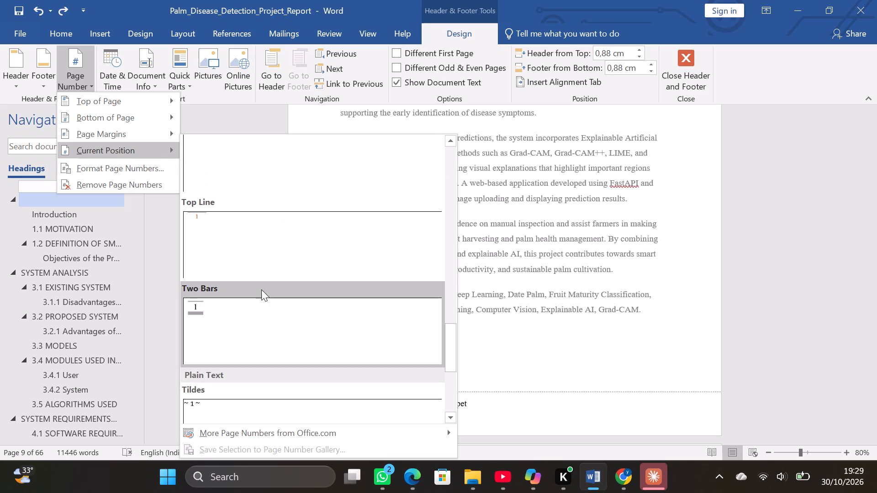
pyautogui.scroll(4, 261, 298)
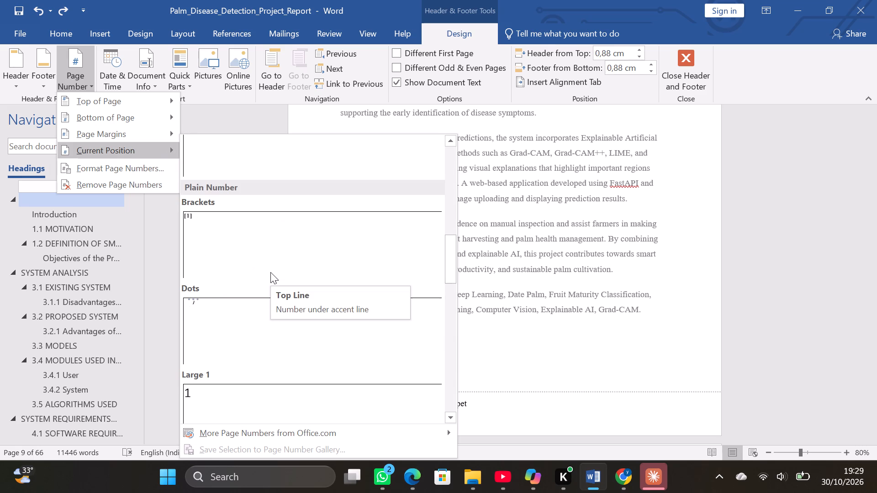
pyautogui.scroll(4, 270, 272)
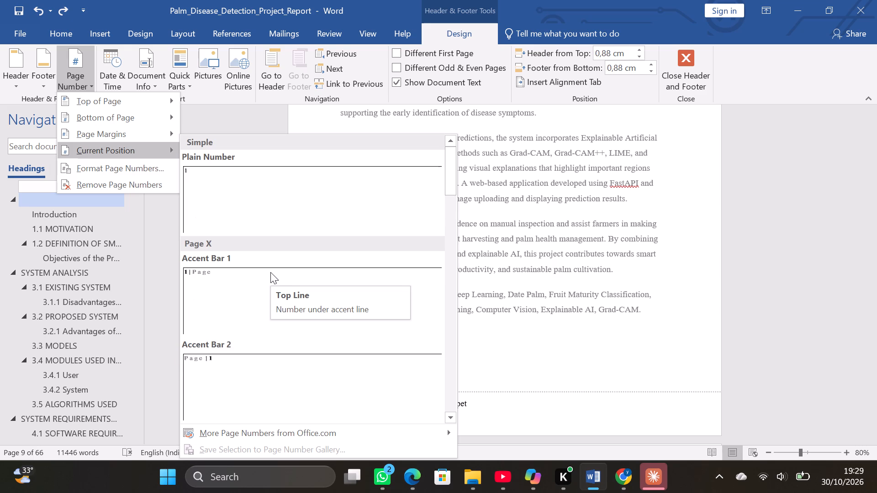
pyautogui.scroll(1, 270, 272)
pyautogui.scroll(-19, 270, 272)
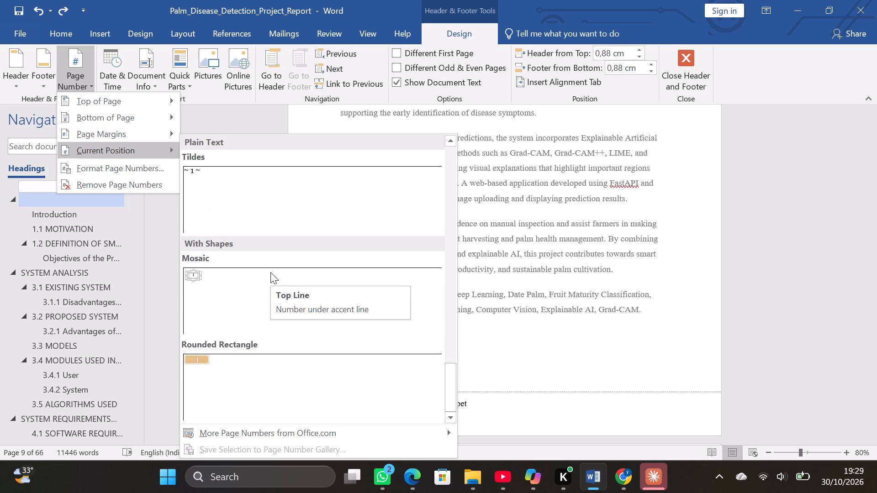
pyautogui.scroll(-4, 270, 272)
pyautogui.scroll(-6, 278, 312)
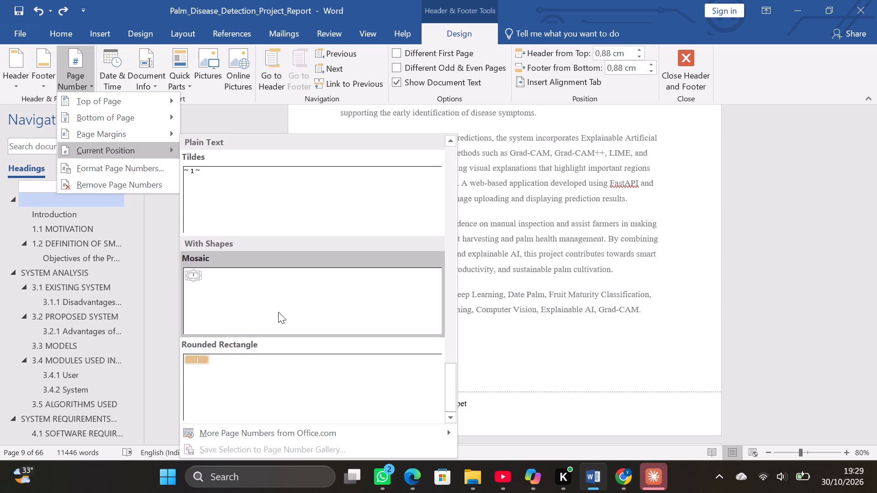
pyautogui.scroll(-7, 278, 312)
pyautogui.scroll(14, 278, 312)
pyautogui.scroll(9, 278, 312)
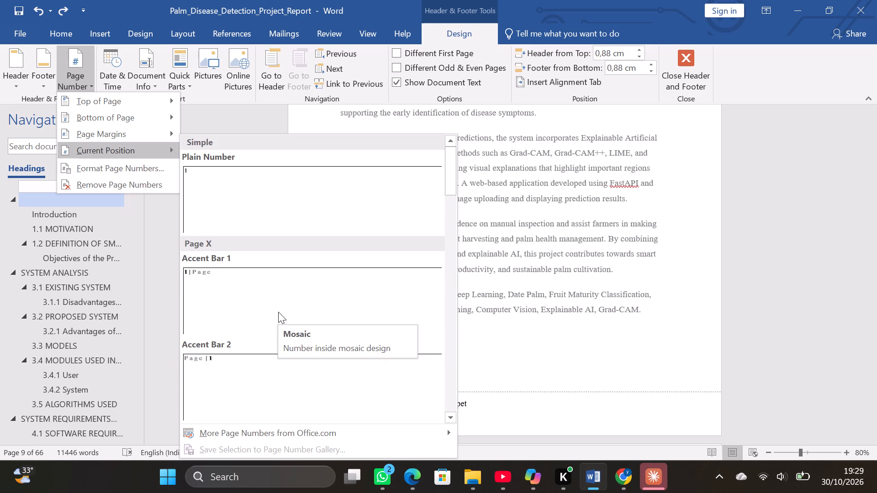
pyautogui.scroll(16, 278, 312)
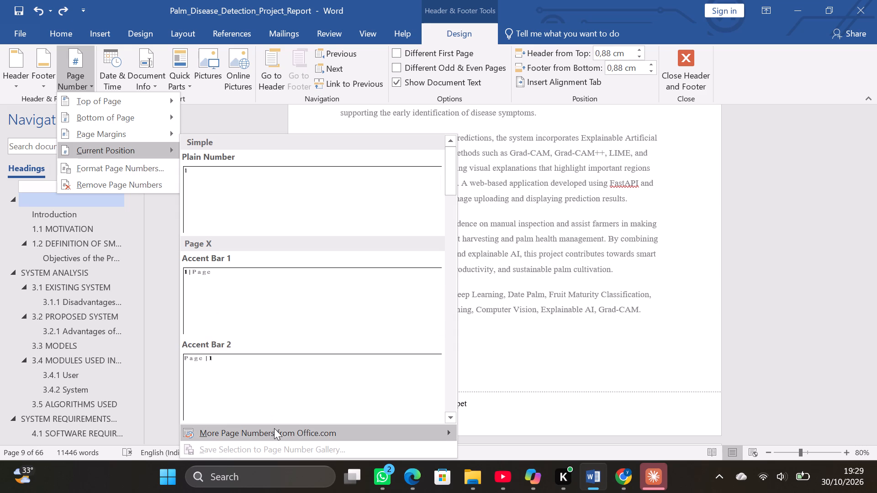
pyautogui.click(274, 428)
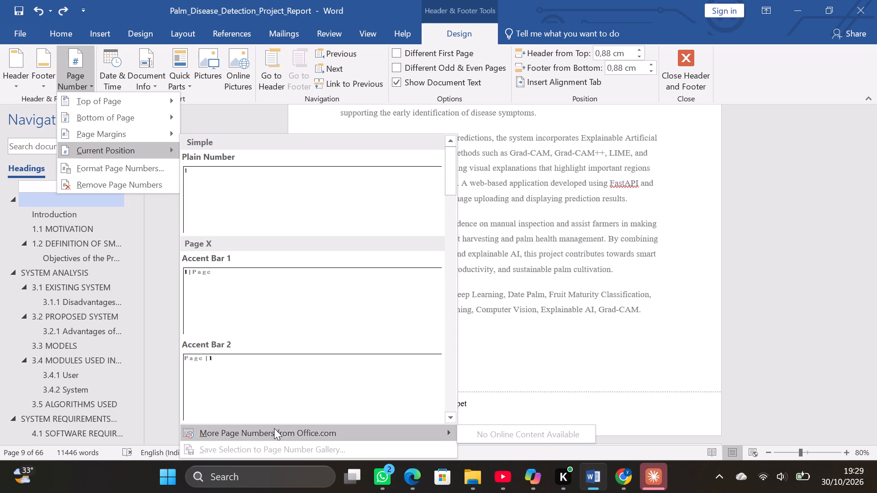
pyautogui.doubleClick(274, 428)
pyautogui.click(616, 396)
# Pad the department line in the Section 2 footer with spaces and enter the roman numeral i near the page's right margin.
pyautogui.press('space')
pyautogui.press('space')
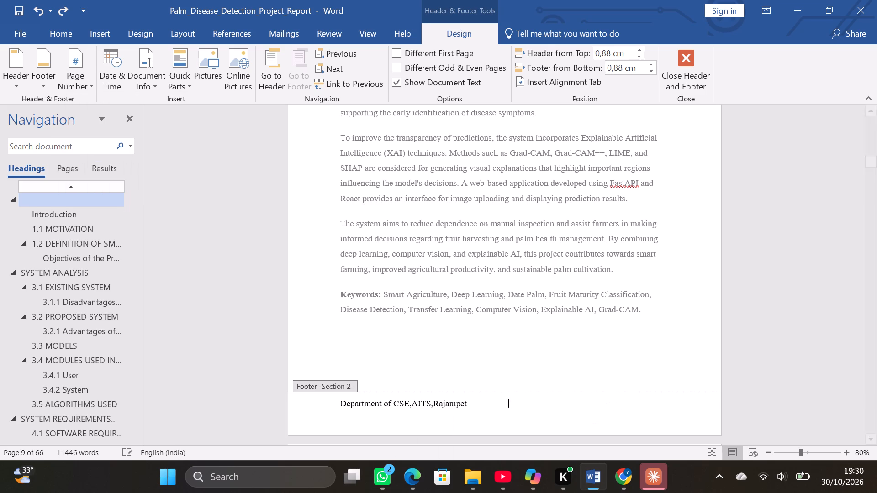
pyautogui.press('space')
pyautogui.press('space')
pyautogui.press('space')
pyautogui.press('space')
pyautogui.press('space')
pyautogui.press('space')
pyautogui.press('space')
pyautogui.press('space')
pyautogui.press('space')
pyautogui.press('space')
pyautogui.press('space')
pyautogui.press('space')
pyautogui.press('space')
pyautogui.press('space')
pyautogui.press('space')
pyautogui.press('space')
pyautogui.press('space')
pyautogui.press('space')
pyautogui.press('space')
pyautogui.press('space')
pyautogui.press('space')
pyautogui.press('space')
pyautogui.press('space')
pyautogui.press('space')
pyautogui.press('space')
pyautogui.press('space')
pyautogui.press('space')
pyautogui.press('space')
pyautogui.press('i')
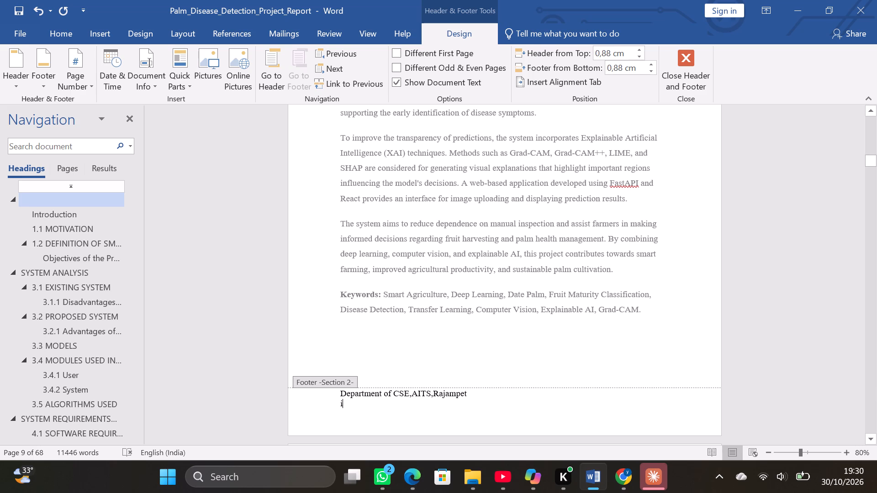
pyautogui.press('BackSpace')
pyautogui.press('BackSpace')
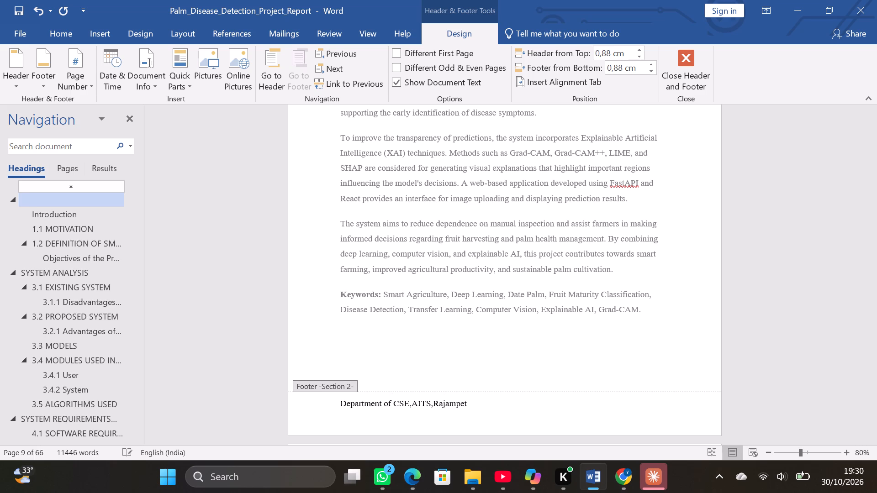
pyautogui.press('i')
pyautogui.press('BackSpace')
pyautogui.press('BackSpace')
pyautogui.press('BackSpace')
pyautogui.press('BackSpace')
pyautogui.press('BackSpace')
pyautogui.press('BackSpace')
pyautogui.press('i')
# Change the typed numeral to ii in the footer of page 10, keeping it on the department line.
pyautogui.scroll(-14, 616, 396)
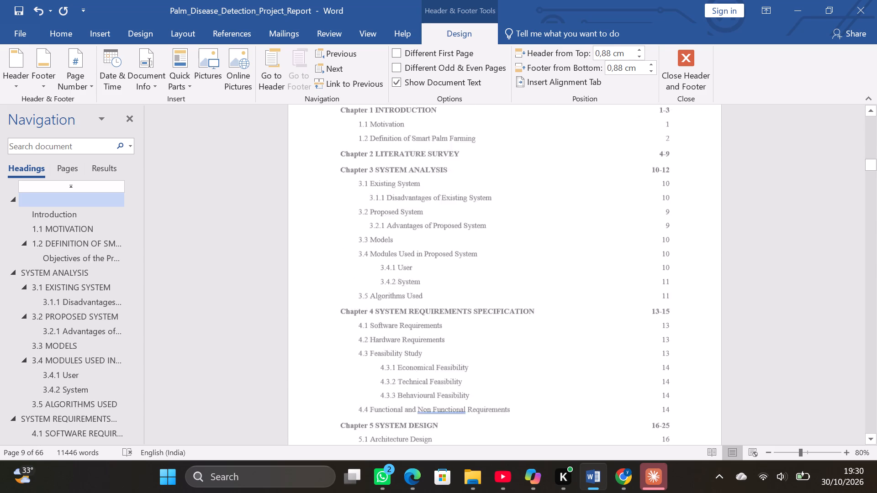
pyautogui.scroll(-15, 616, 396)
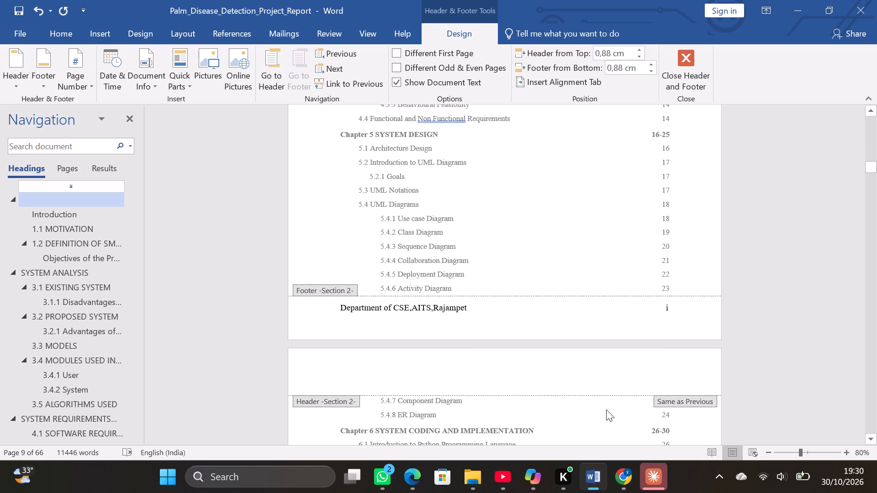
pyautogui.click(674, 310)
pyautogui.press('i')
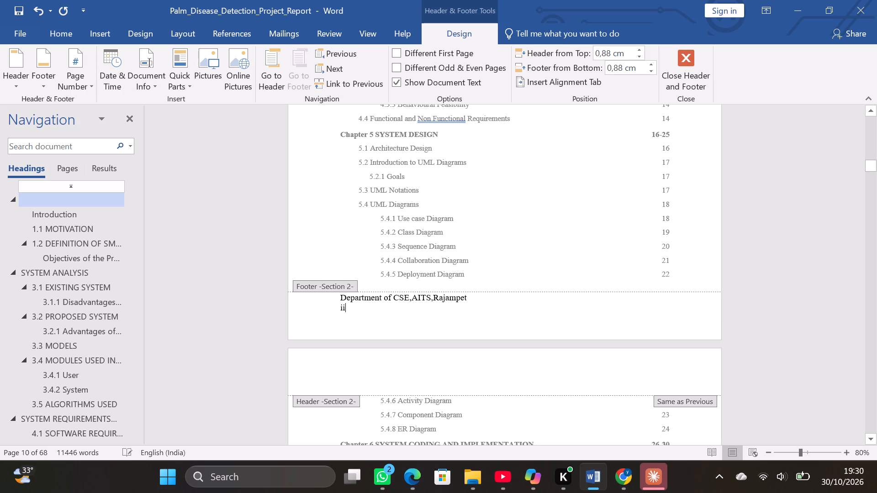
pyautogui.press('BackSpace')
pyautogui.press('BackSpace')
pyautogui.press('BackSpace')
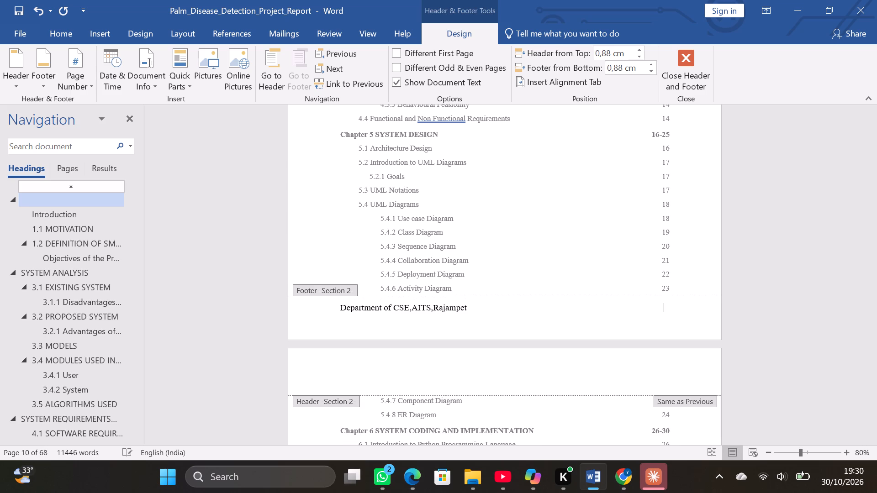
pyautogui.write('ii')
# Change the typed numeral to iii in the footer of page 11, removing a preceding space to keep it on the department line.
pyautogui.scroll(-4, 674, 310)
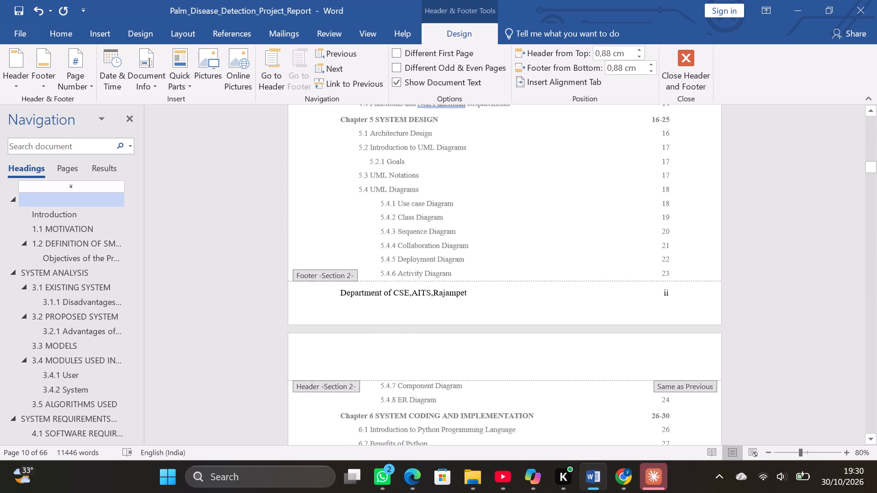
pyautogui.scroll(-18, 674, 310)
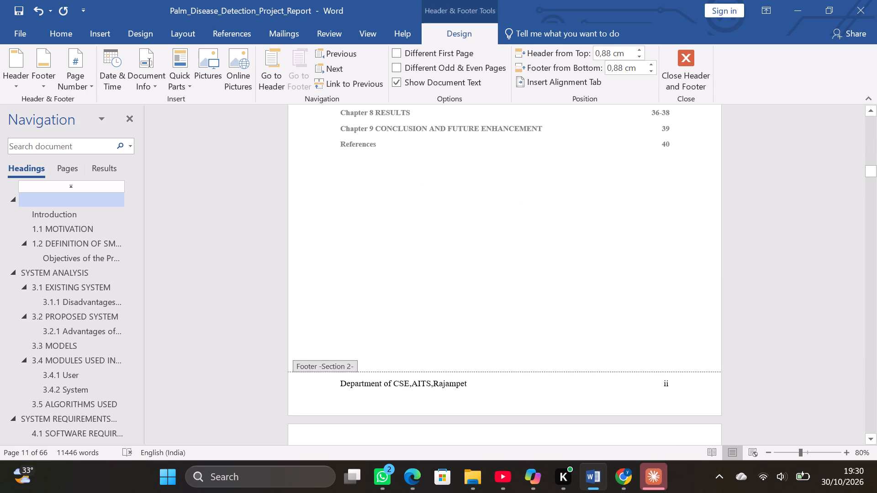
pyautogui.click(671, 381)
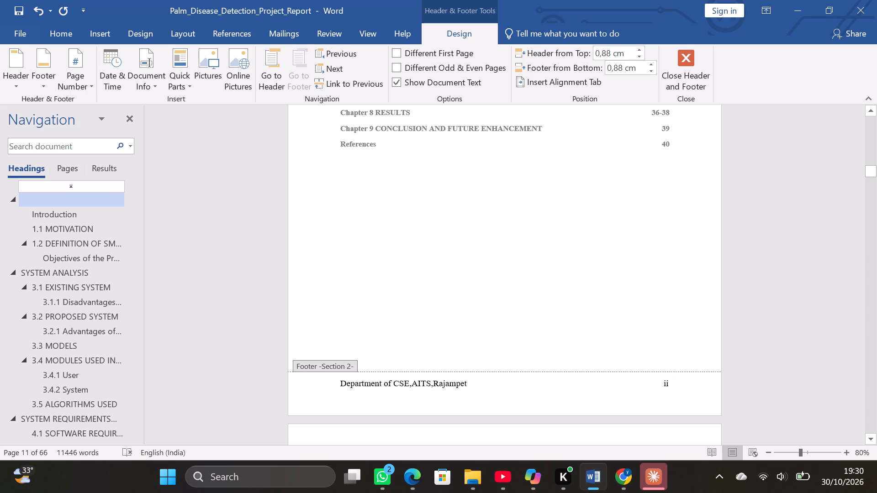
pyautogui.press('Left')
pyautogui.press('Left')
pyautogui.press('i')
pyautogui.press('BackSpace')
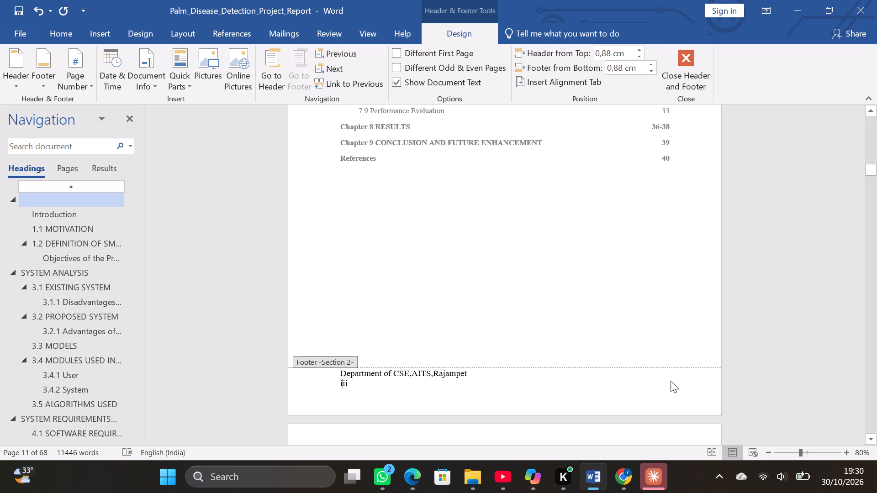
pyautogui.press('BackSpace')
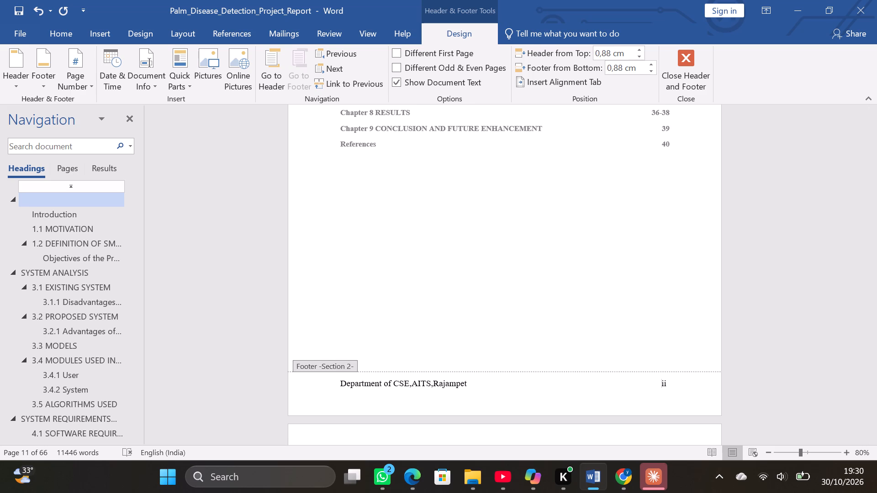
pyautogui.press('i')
# Change the typed numeral to iv in the footer of page 12, adjusting the preceding spaces to keep it on the department line.
pyautogui.scroll(-4, 671, 381)
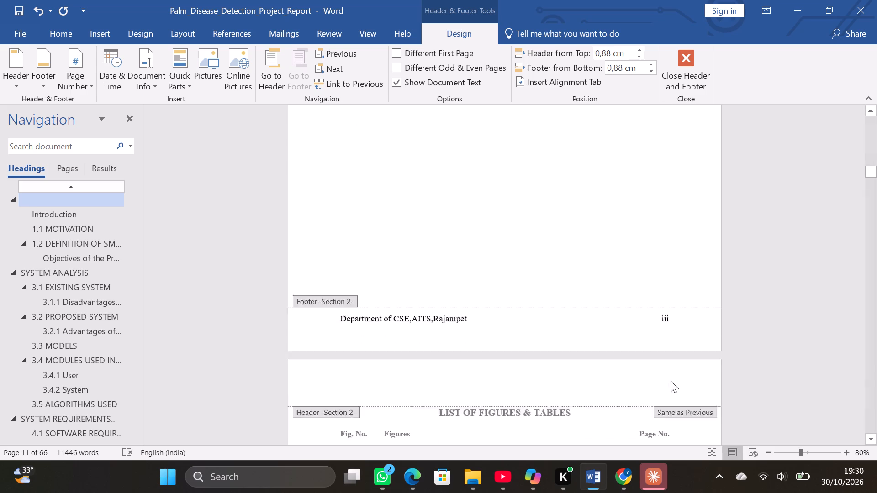
pyautogui.scroll(-16, 671, 381)
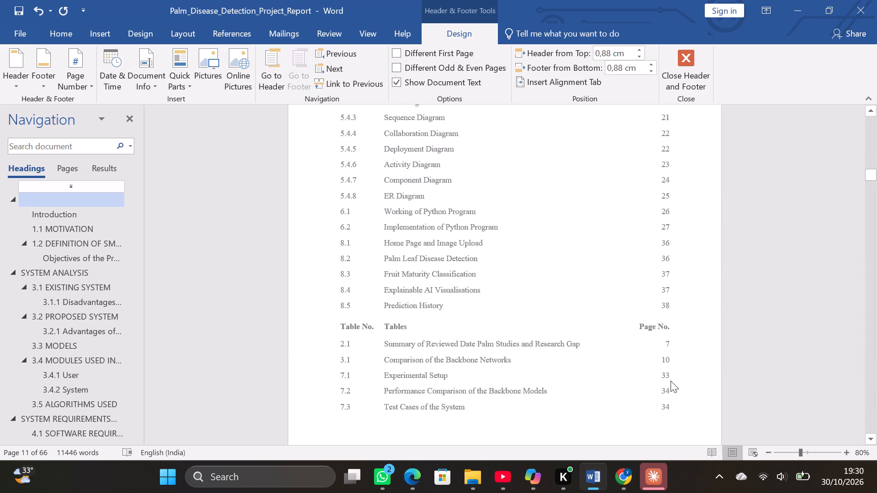
pyautogui.scroll(-7, 671, 381)
pyautogui.click(673, 342)
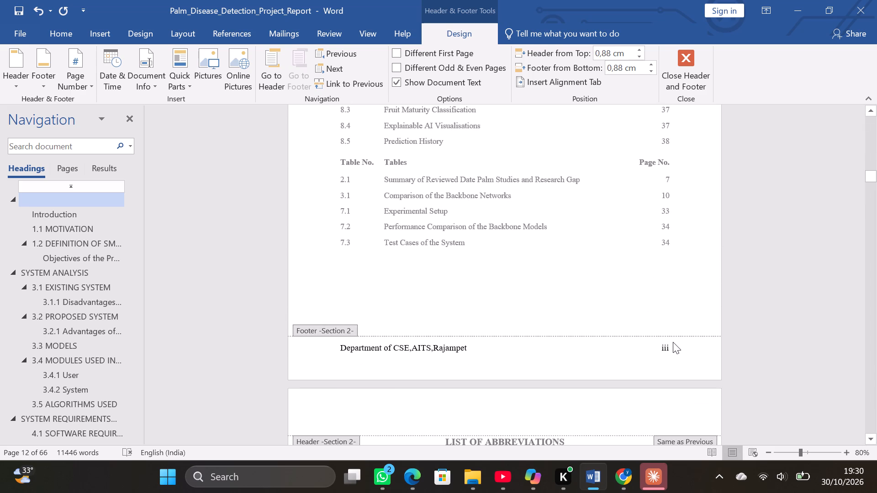
pyautogui.press('Delete')
pyautogui.press('Delete')
pyautogui.press('Left')
pyautogui.press('space')
pyautogui.press('Right')
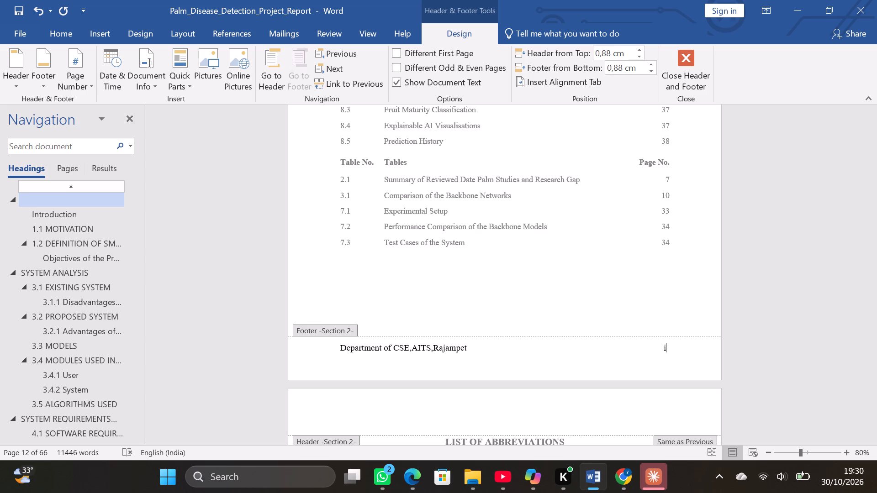
pyautogui.press('v')
pyautogui.press('BackSpace')
pyautogui.press('BackSpace')
pyautogui.press('i')
pyautogui.press('v')
pyautogui.press('BackSpace')
pyautogui.press('BackSpace')
pyautogui.press('BackSpace')
pyautogui.write('iv')
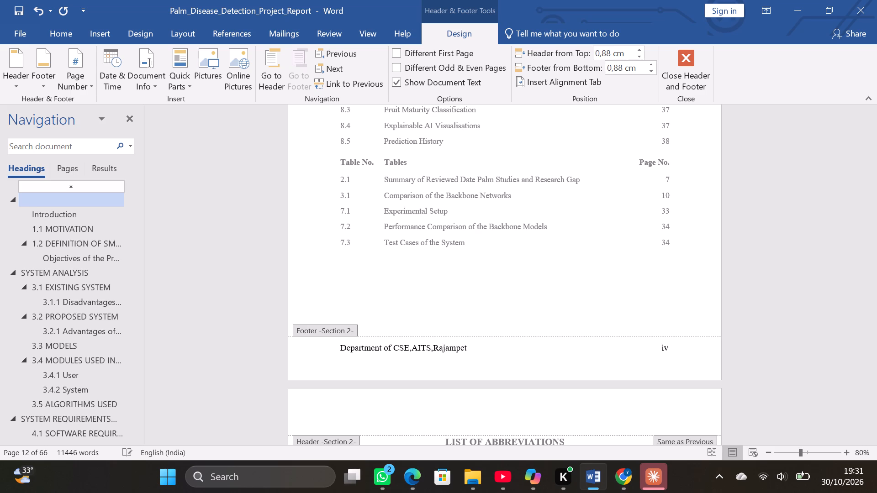
# Change the typed numeral to v in the Section 2 footer below the List of Abbreviations on page 13.
pyautogui.scroll(-11, 671, 344)
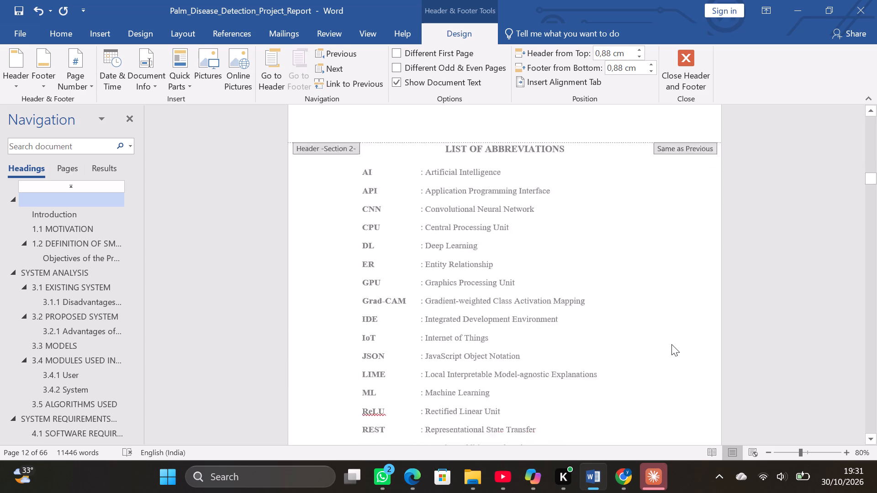
pyautogui.scroll(-14, 671, 344)
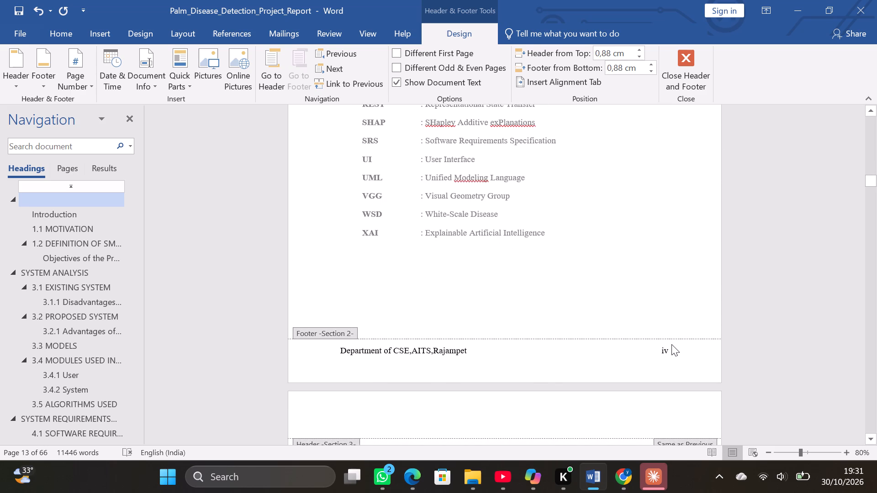
pyautogui.click(671, 344)
pyautogui.press('BackSpace')
pyautogui.press('BackSpace')
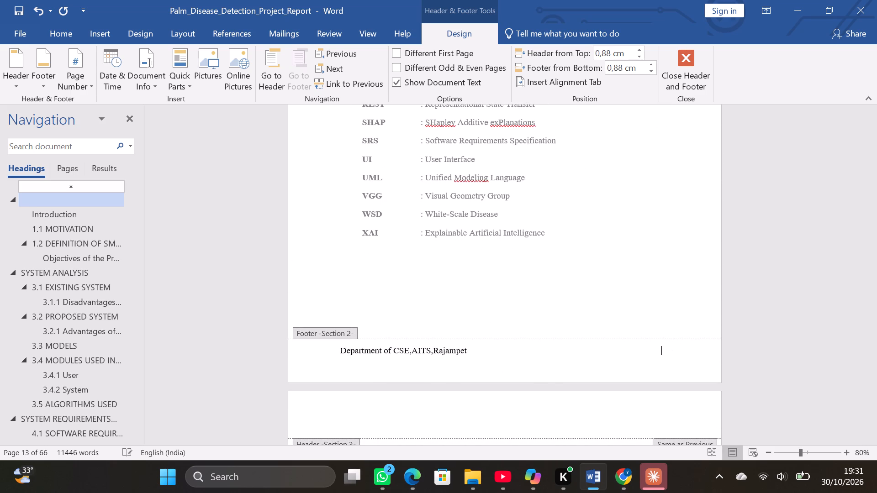
pyautogui.press('v')
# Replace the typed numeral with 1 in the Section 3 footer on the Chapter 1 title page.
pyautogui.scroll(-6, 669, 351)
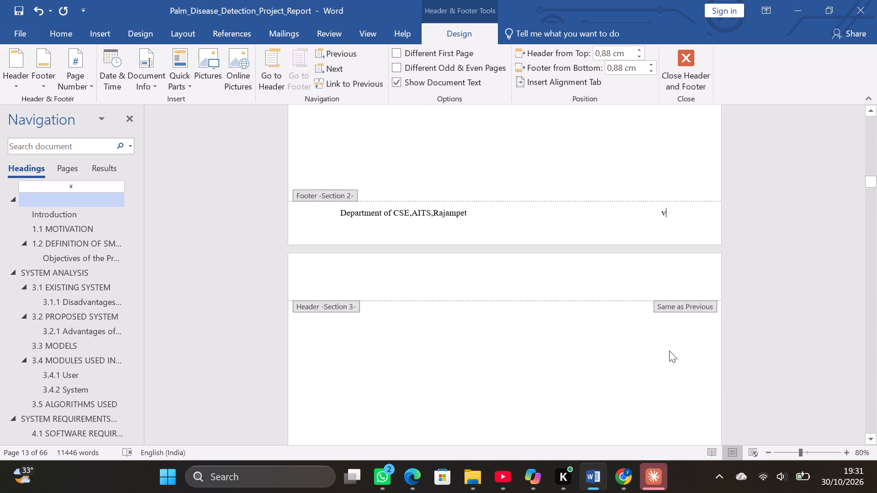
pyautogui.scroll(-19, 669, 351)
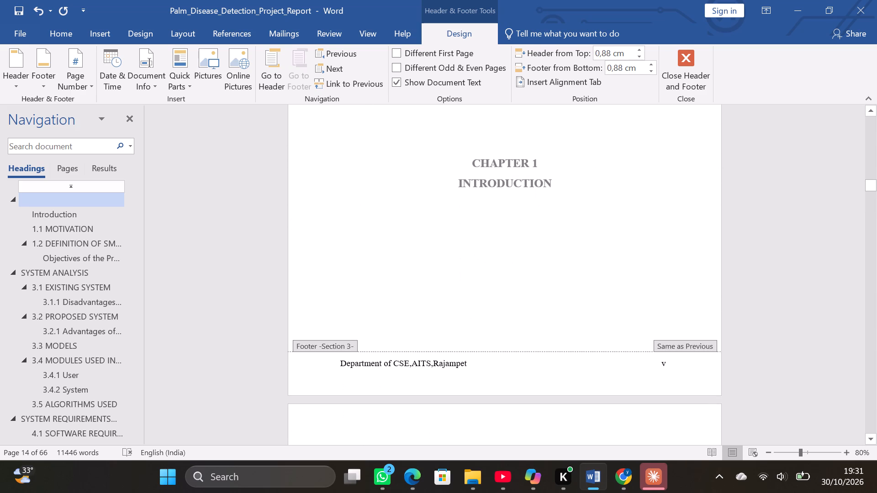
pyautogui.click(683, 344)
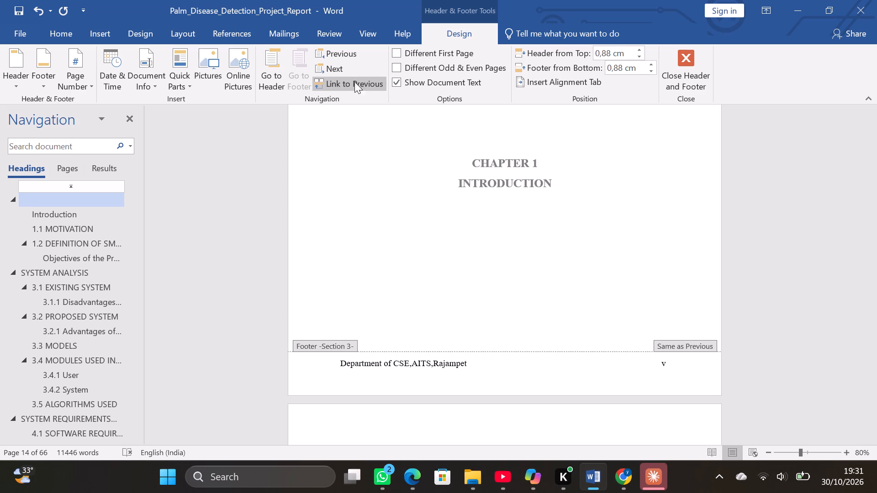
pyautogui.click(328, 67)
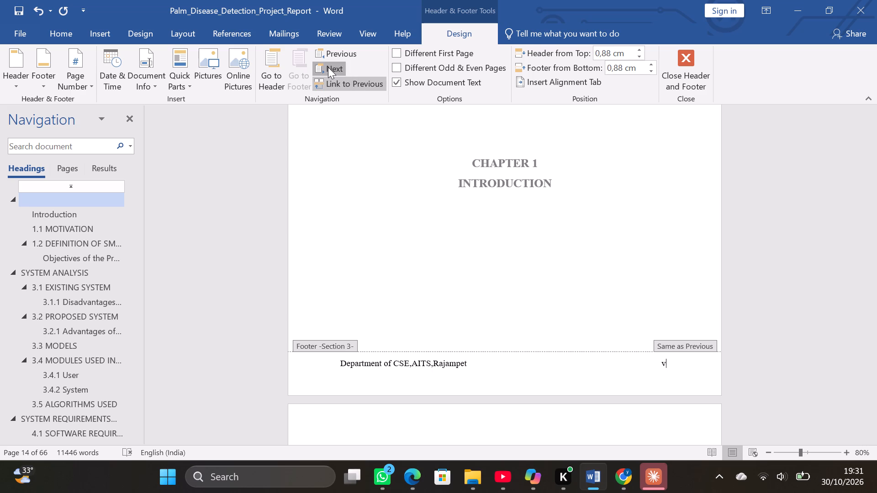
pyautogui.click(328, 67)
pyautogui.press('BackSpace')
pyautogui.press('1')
# Clear the department line and its page number completely from the Section 3 footer on the Chapter 1 title page.
pyautogui.scroll(-15, 328, 67)
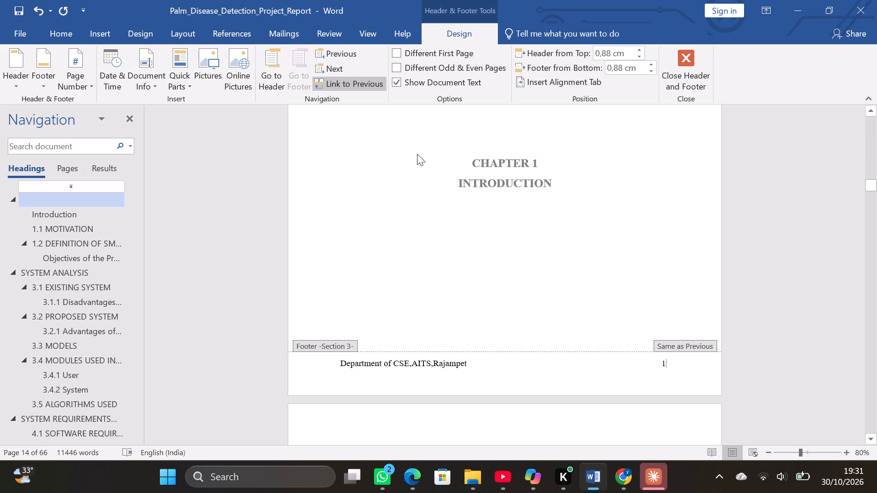
pyautogui.press('BackSpace')
pyautogui.press('BackSpace')
pyautogui.press('BackSpace')
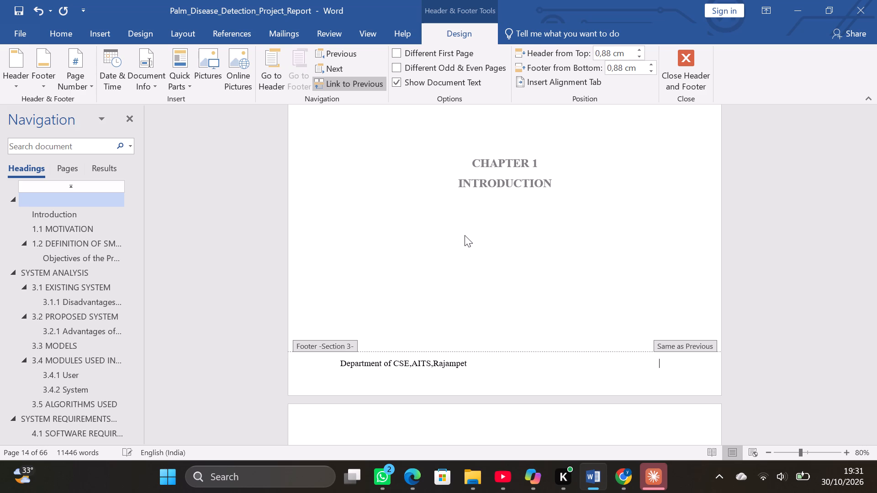
pyautogui.press('BackSpace')
pyautogui.press('BackSpace')
pyautogui.press('BackSpace')
pyautogui.press('BackSpace')
pyautogui.press('BackSpace')
pyautogui.press('BackSpace')
pyautogui.press('BackSpace')
pyautogui.press('BackSpace')
pyautogui.press('BackSpace')
pyautogui.press('BackSpace')
pyautogui.press('BackSpace')
pyautogui.press('BackSpace')
pyautogui.press('BackSpace')
pyautogui.press('BackSpace')
pyautogui.press('BackSpace')
pyautogui.press('BackSpace')
pyautogui.press('BackSpace')
pyautogui.press('BackSpace')
pyautogui.press('BackSpace')
pyautogui.press('BackSpace')
pyautogui.press('BackSpace')
pyautogui.press('BackSpace')
pyautogui.press('BackSpace')
pyautogui.press('BackSpace')
pyautogui.press('BackSpace')
pyautogui.press('BackSpace')
pyautogui.press('BackSpace')
pyautogui.press('BackSpace')
pyautogui.press('BackSpace')
pyautogui.press('BackSpace')
pyautogui.press('BackSpace')
pyautogui.press('BackSpace')
pyautogui.press('BackSpace')
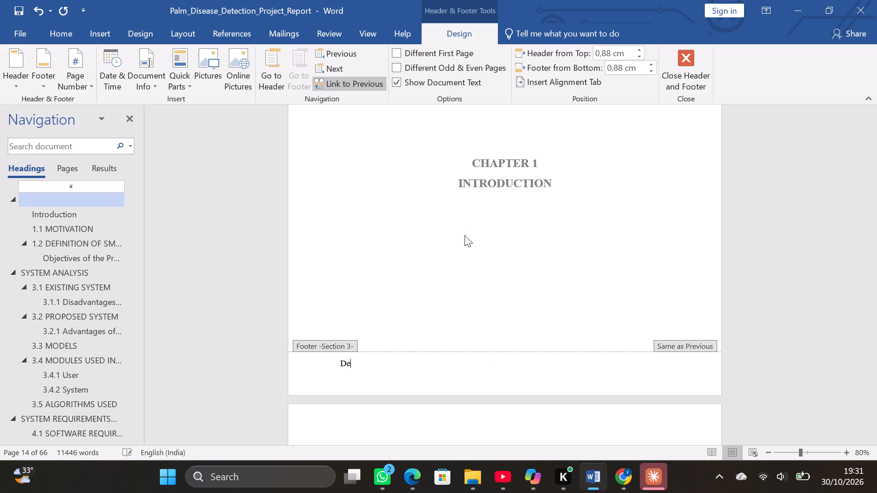
pyautogui.press('BackSpace')
pyautogui.press('BackSpace')
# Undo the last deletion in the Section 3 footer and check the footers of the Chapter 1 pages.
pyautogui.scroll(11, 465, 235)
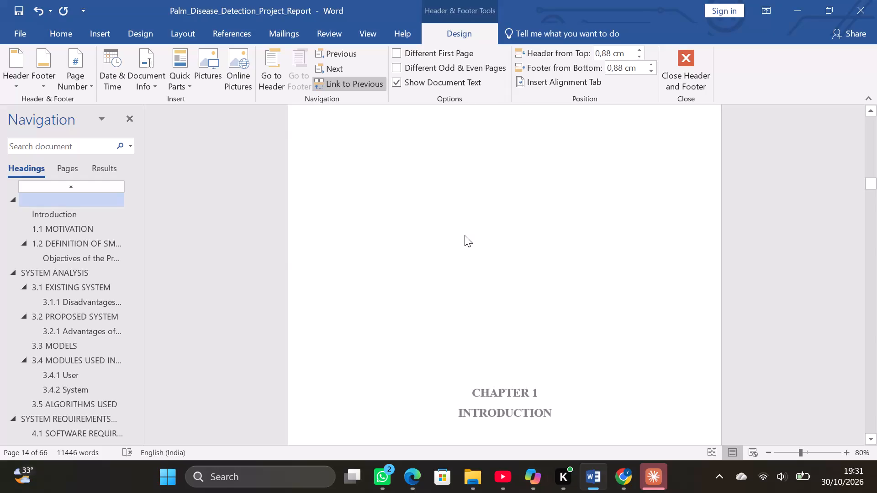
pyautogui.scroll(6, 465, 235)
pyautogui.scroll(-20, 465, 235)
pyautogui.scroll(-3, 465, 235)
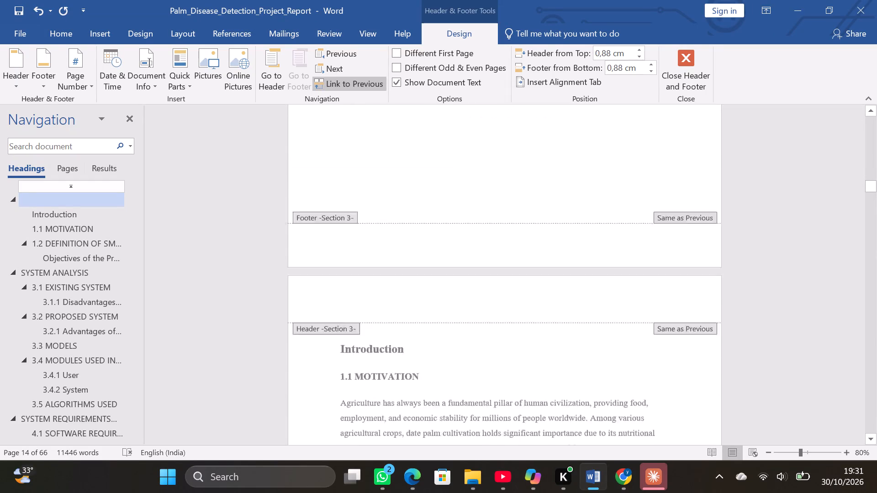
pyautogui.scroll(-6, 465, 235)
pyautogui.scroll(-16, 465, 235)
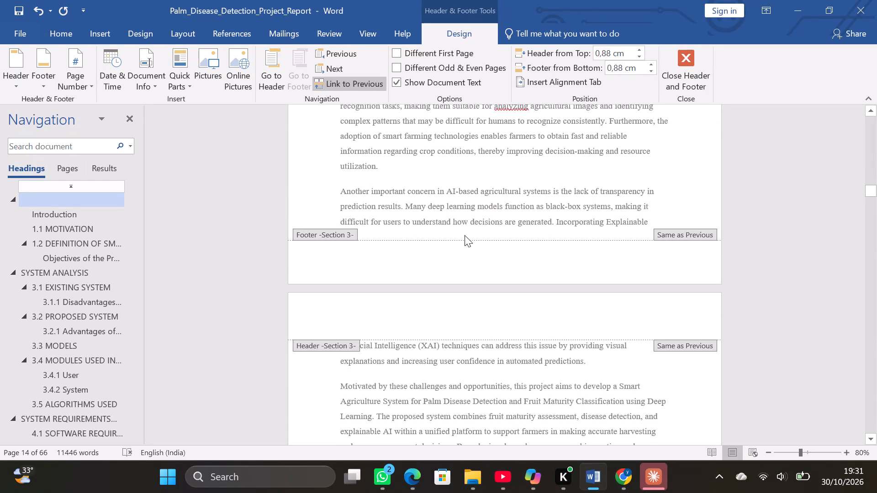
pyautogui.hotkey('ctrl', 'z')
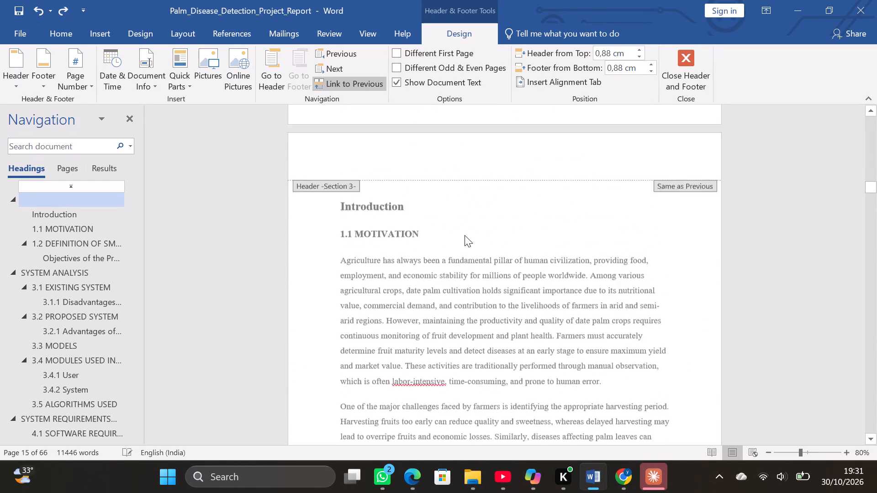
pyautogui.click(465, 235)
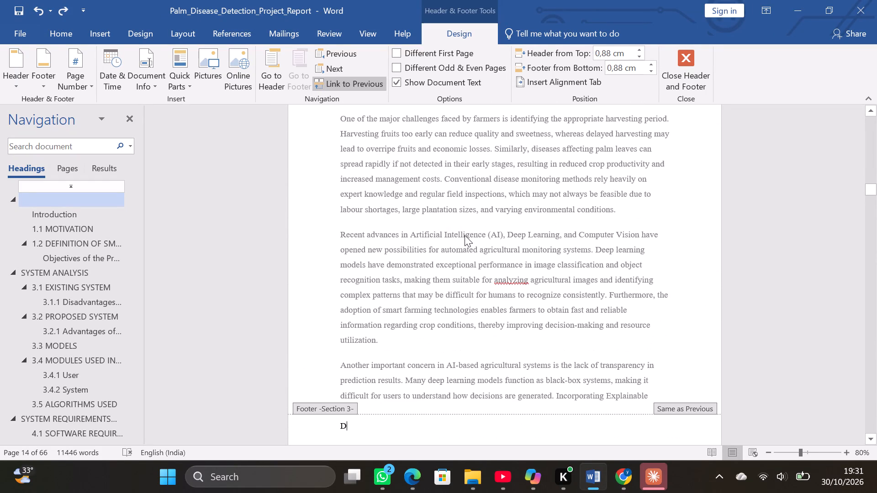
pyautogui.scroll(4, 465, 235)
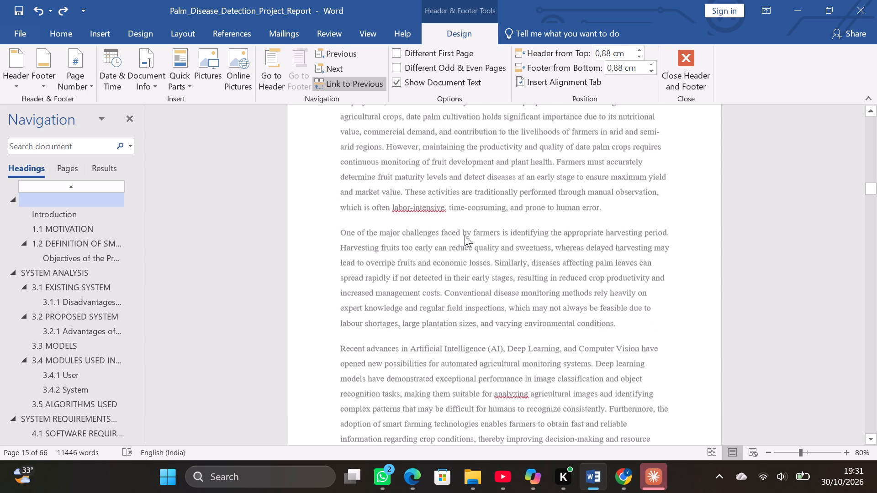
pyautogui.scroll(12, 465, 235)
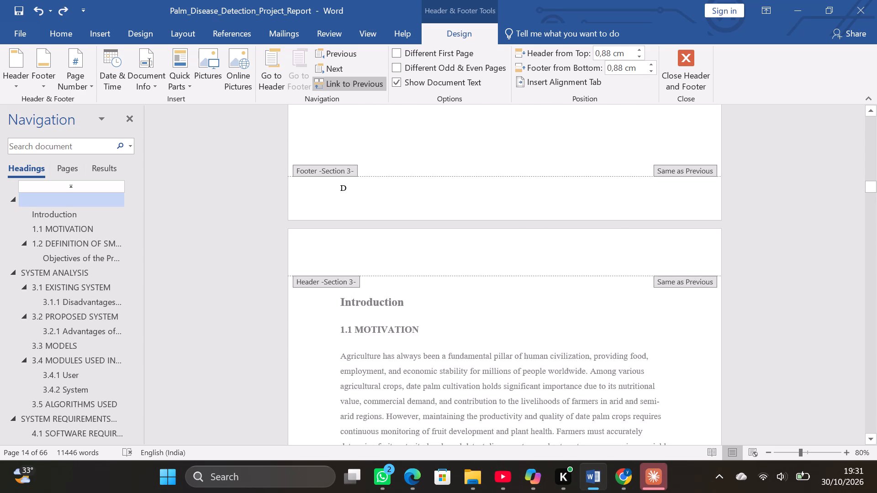
# Clear the remaining letter D from the Section 3 footer and return to editing the document body.
pyautogui.click(427, 201)
pyautogui.press('BackSpace')
pyautogui.press('BackSpace')
pyautogui.press('BackSpace')
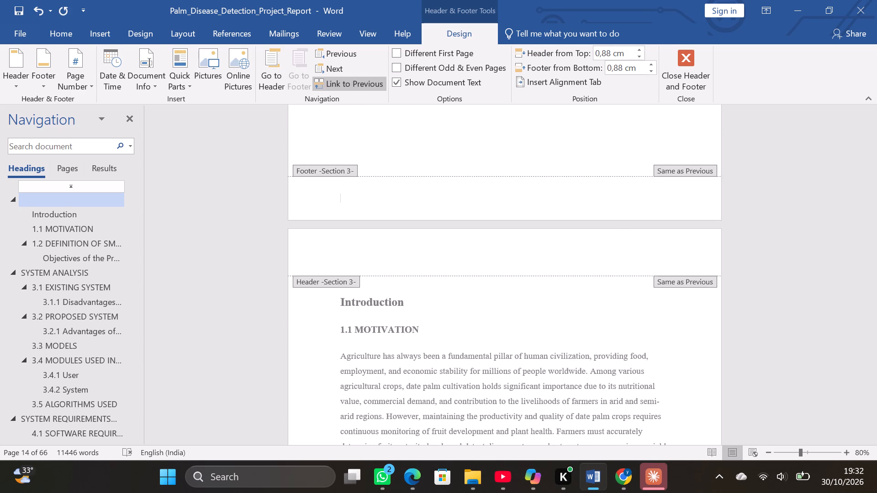
pyautogui.click(427, 201)
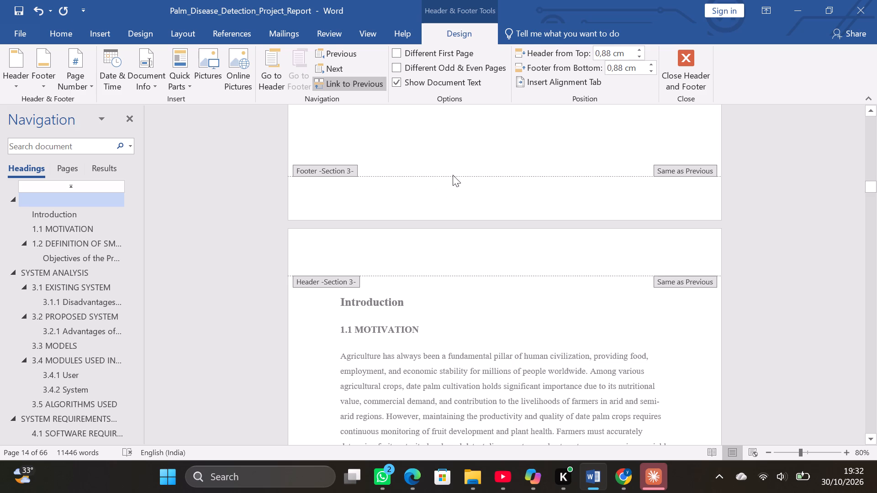
pyautogui.click(466, 168)
pyautogui.doubleClick(508, 142)
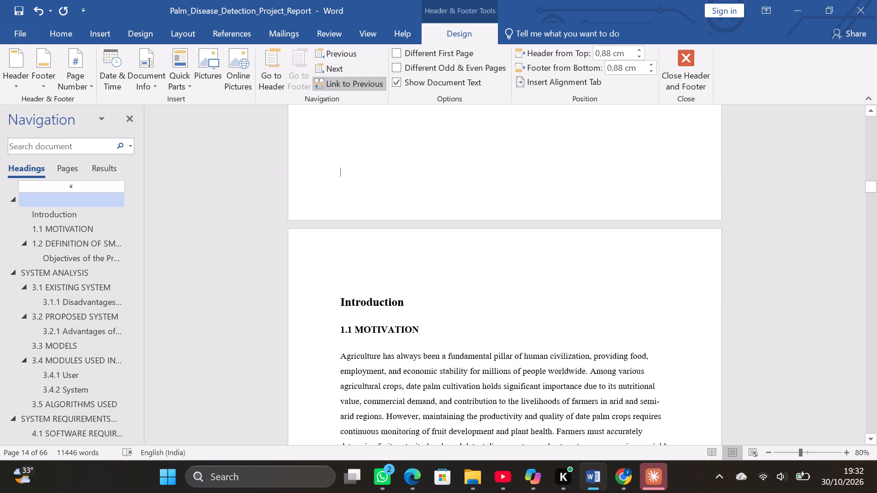
# Look back through the front matter pages from the abbreviations list to the table of contents.
pyautogui.scroll(20, 508, 142)
pyautogui.scroll(6, 508, 142)
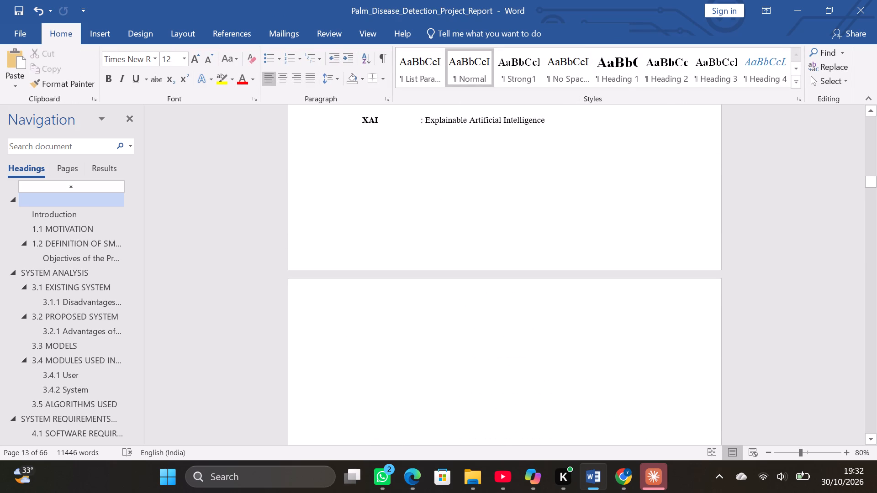
pyautogui.scroll(20, 508, 142)
pyautogui.scroll(12, 508, 142)
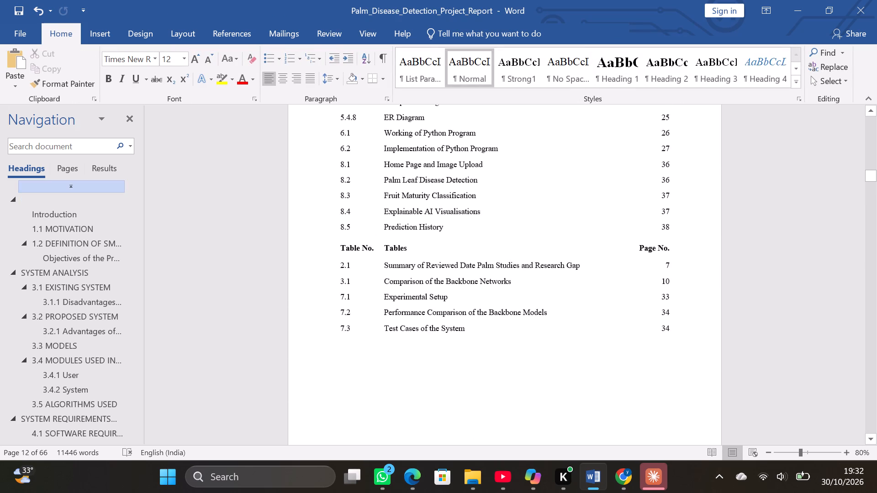
pyautogui.scroll(20, 508, 142)
pyautogui.scroll(16, 508, 142)
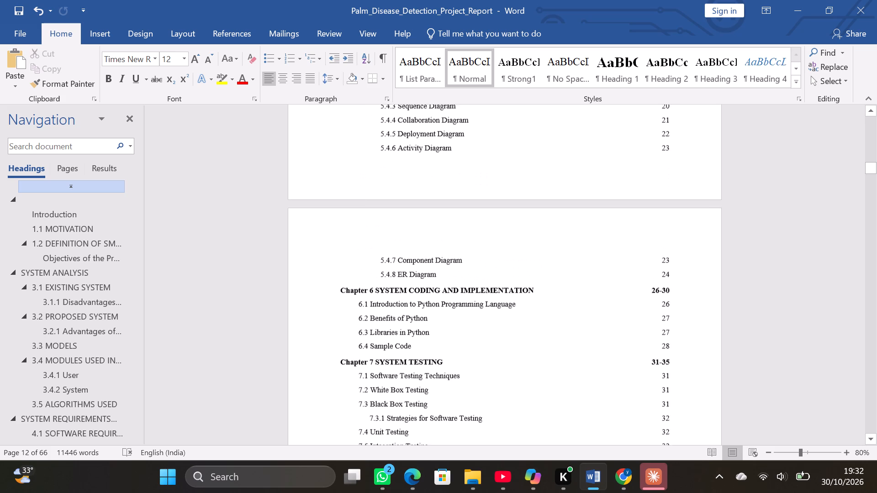
pyautogui.scroll(2, 508, 142)
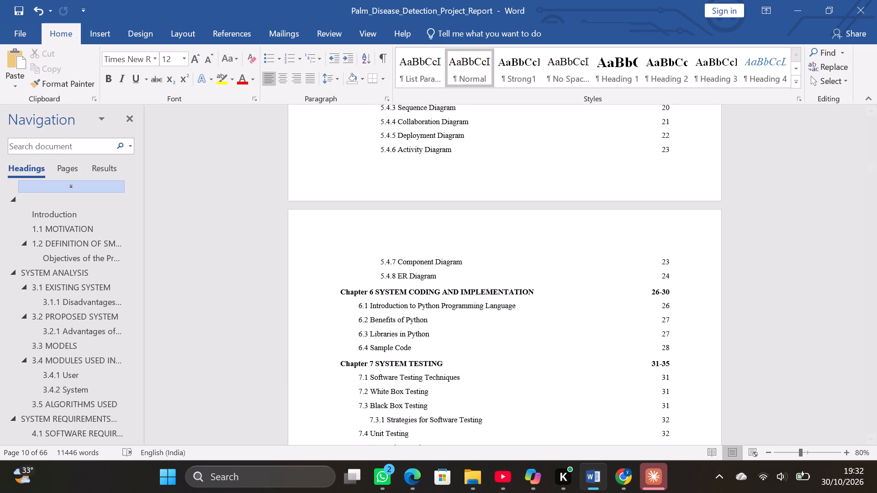
# Collapse the ribbon to give the document more room.
pyautogui.click(155, 27)
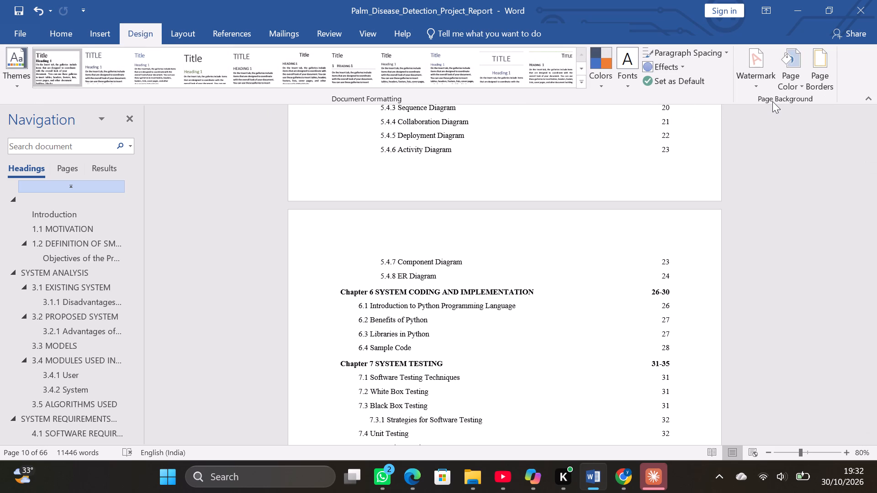
pyautogui.click(866, 100)
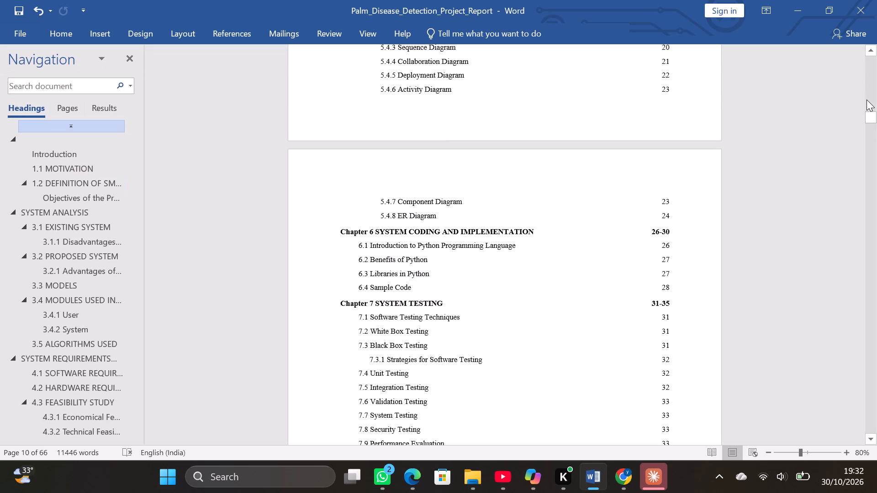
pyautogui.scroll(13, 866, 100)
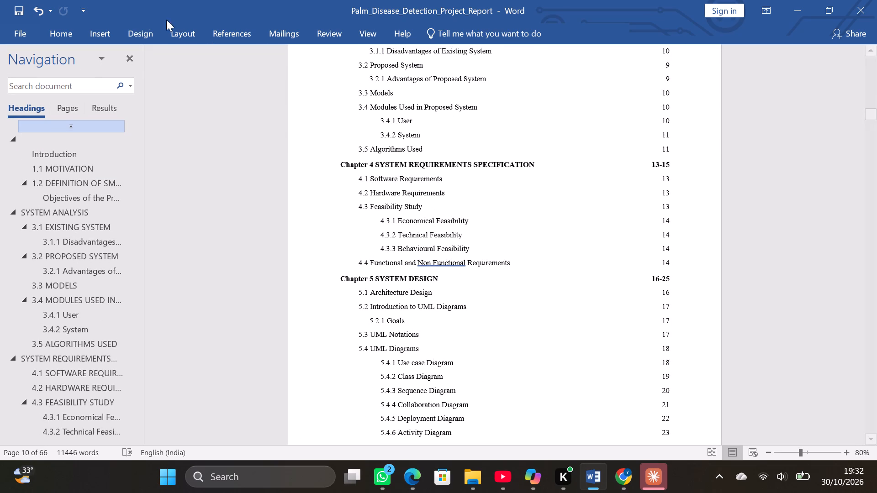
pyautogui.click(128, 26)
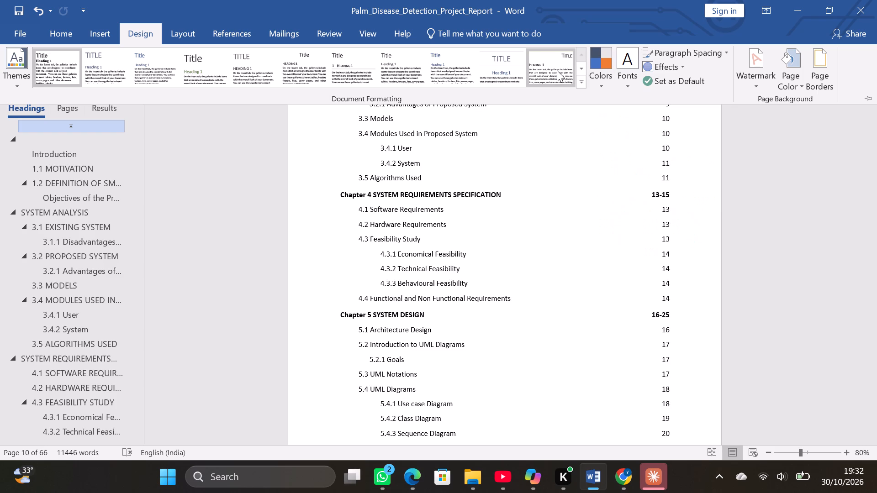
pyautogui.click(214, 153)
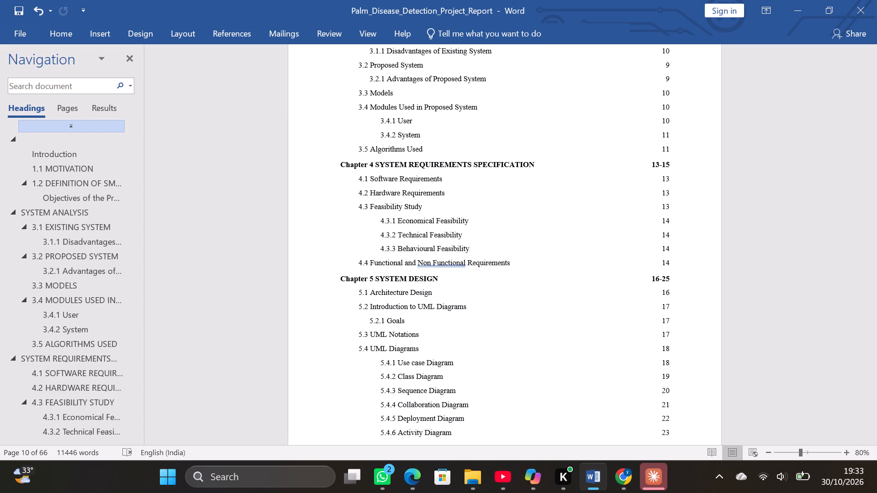
# Examine the front matter pages between the course outcome mapping table and the end of the Abstract.
pyautogui.scroll(20, 214, 153)
pyautogui.scroll(11, 214, 153)
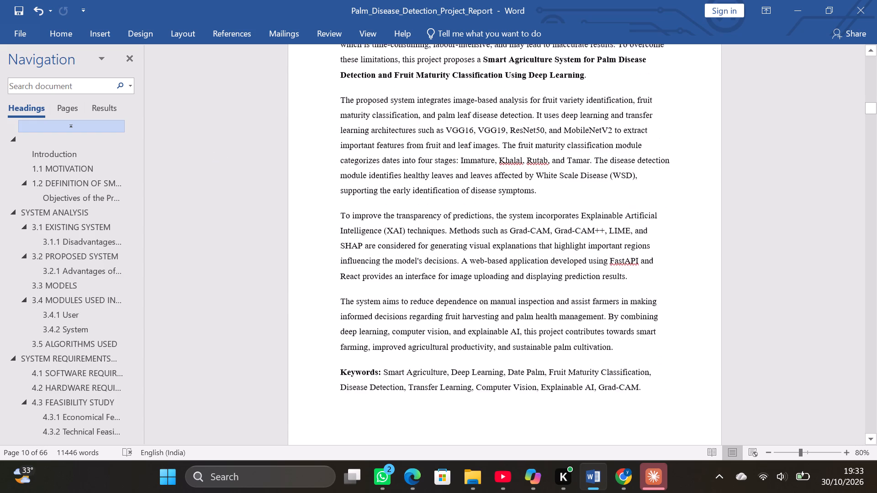
pyautogui.scroll(20, 214, 153)
pyautogui.scroll(7, 214, 153)
pyautogui.scroll(-6, 214, 153)
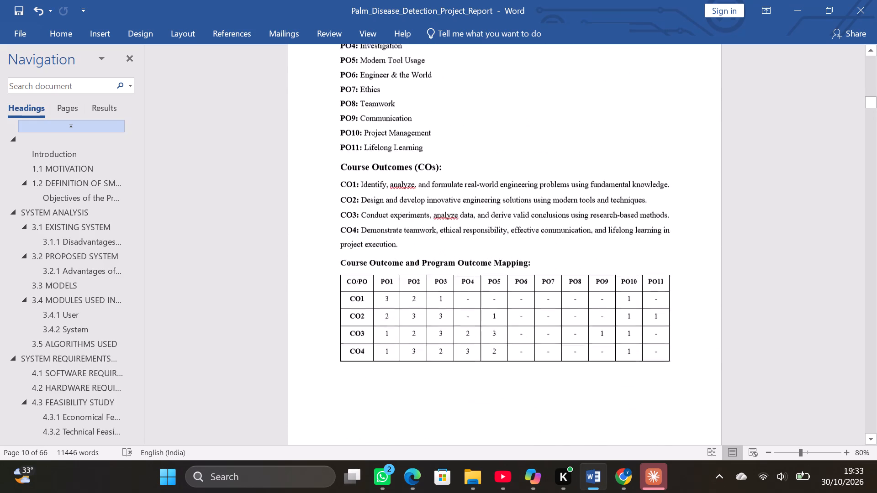
pyautogui.scroll(-16, 214, 153)
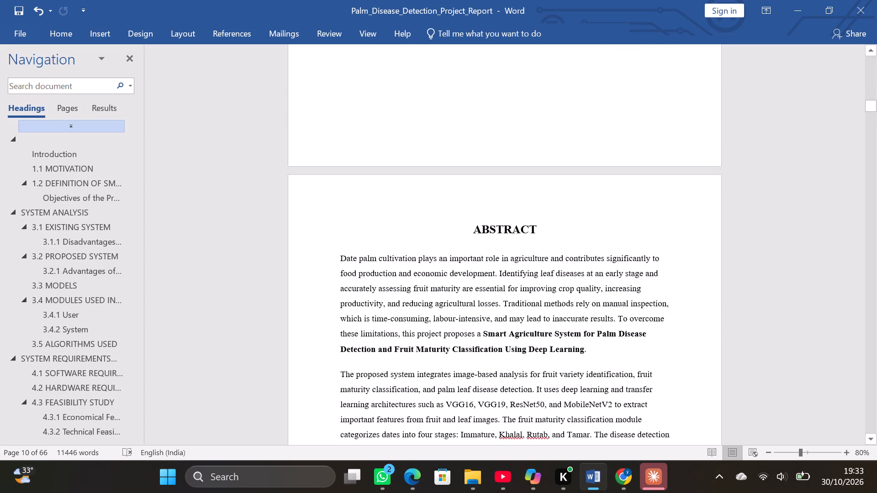
pyautogui.scroll(-5, 214, 153)
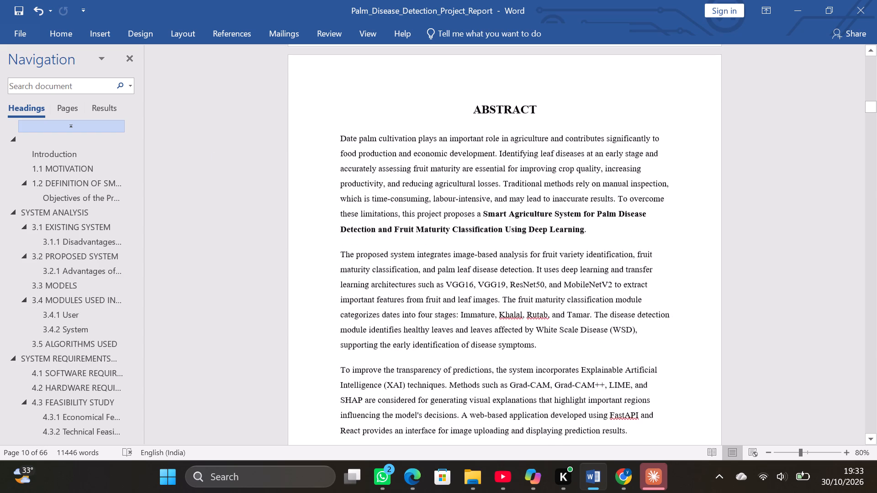
pyautogui.scroll(-10, 214, 153)
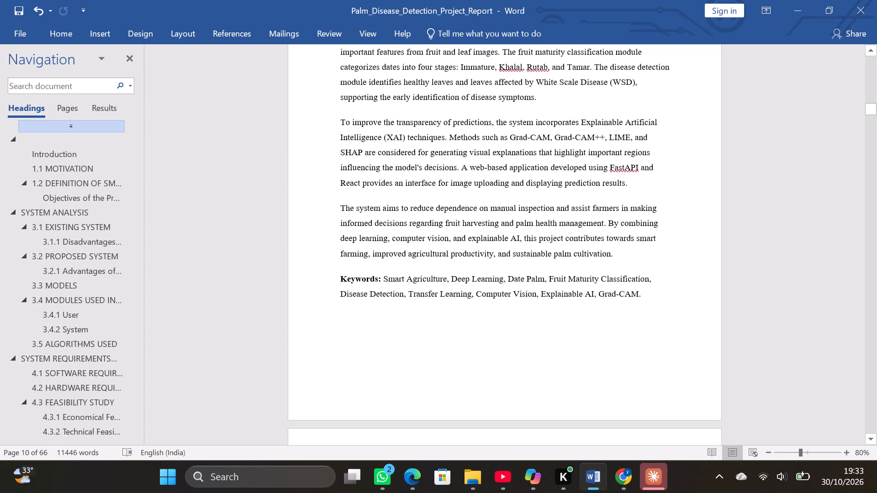
pyautogui.scroll(-1, 214, 153)
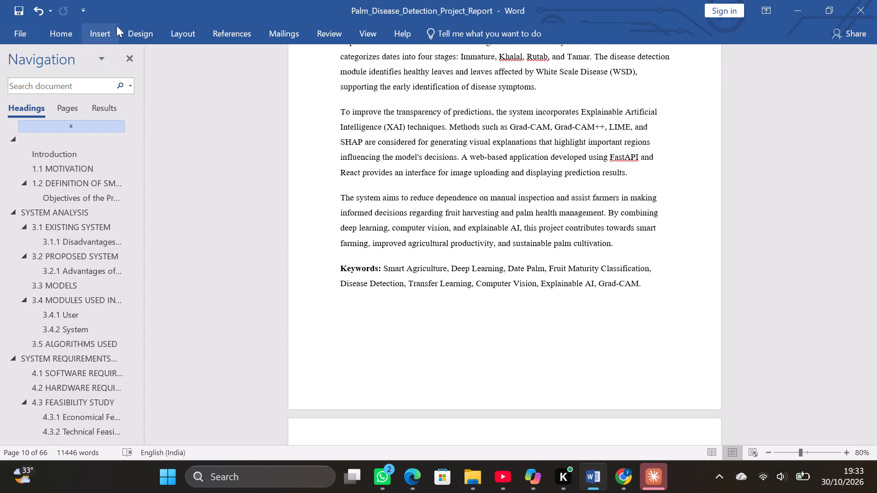
# Open the choices for inserting a page or section break.
pyautogui.click(169, 39)
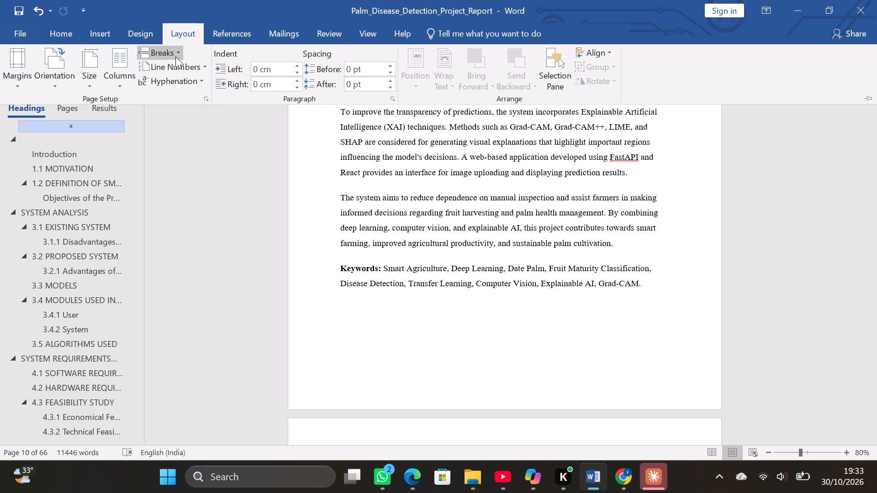
pyautogui.click(175, 57)
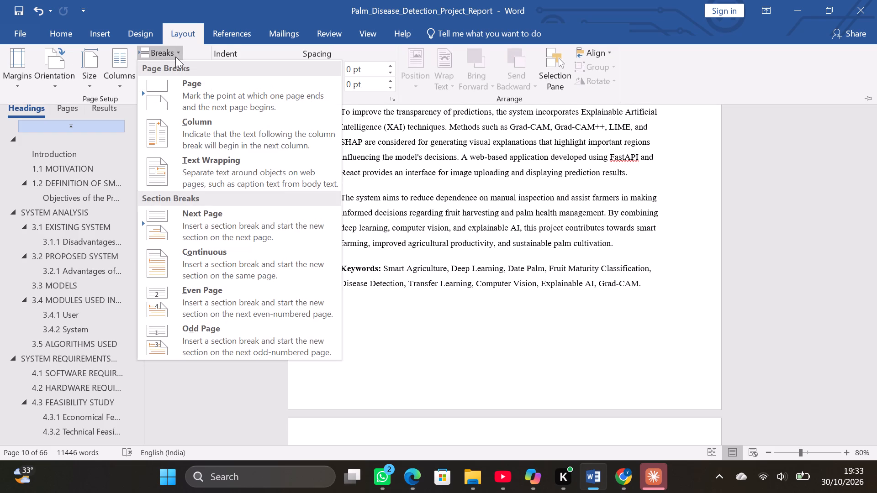
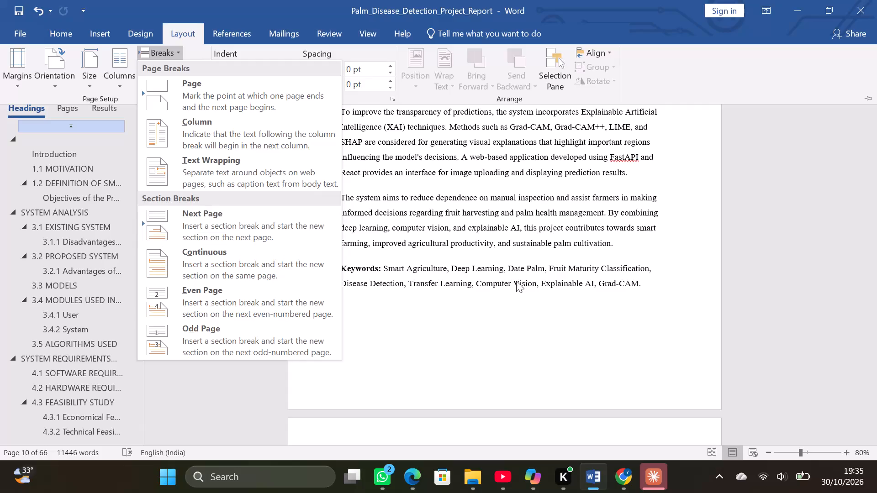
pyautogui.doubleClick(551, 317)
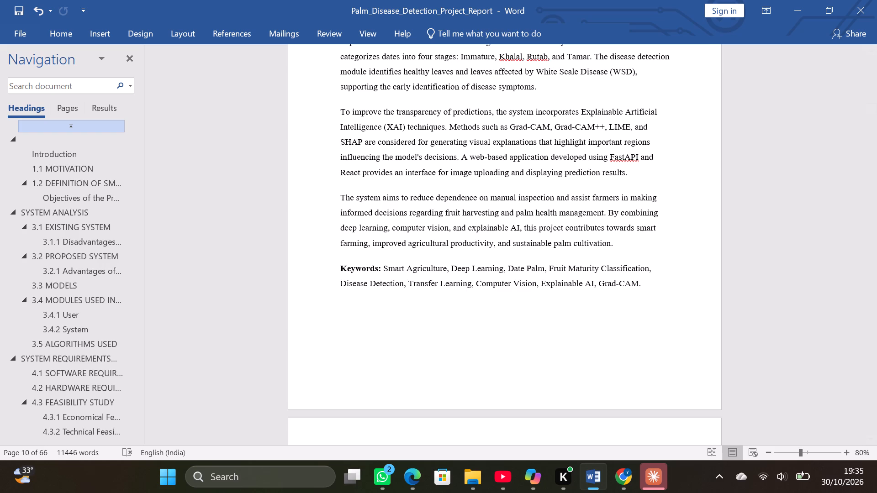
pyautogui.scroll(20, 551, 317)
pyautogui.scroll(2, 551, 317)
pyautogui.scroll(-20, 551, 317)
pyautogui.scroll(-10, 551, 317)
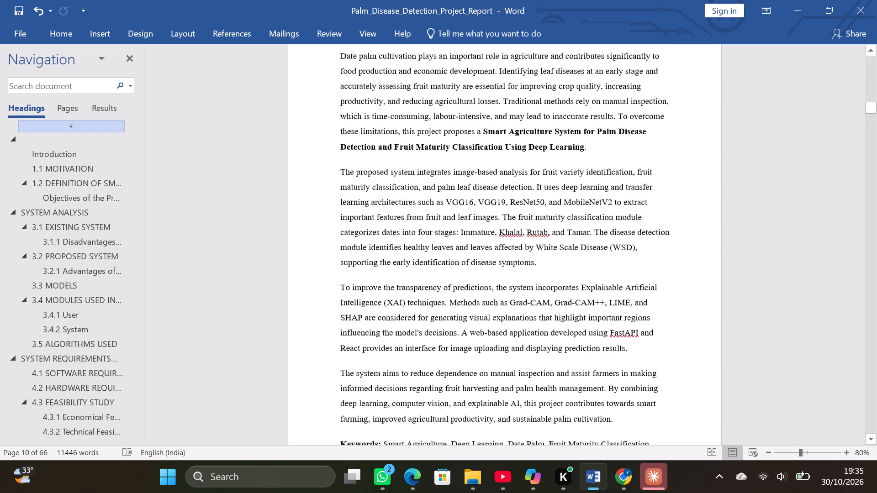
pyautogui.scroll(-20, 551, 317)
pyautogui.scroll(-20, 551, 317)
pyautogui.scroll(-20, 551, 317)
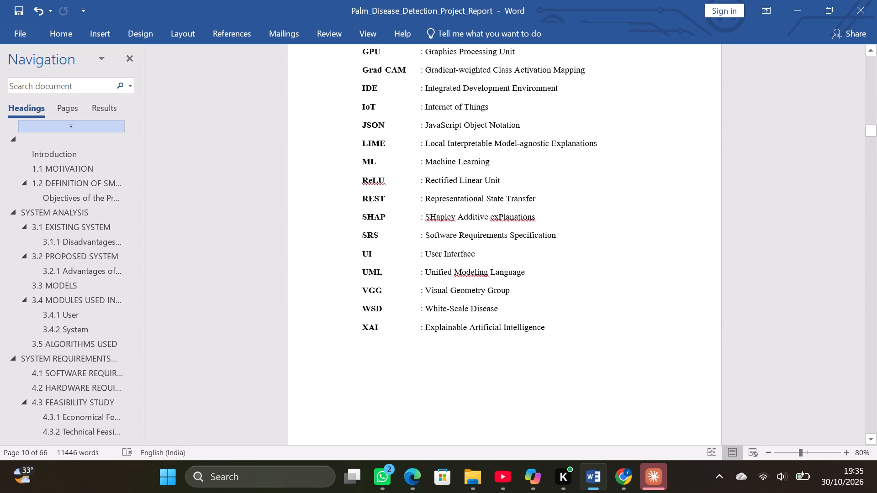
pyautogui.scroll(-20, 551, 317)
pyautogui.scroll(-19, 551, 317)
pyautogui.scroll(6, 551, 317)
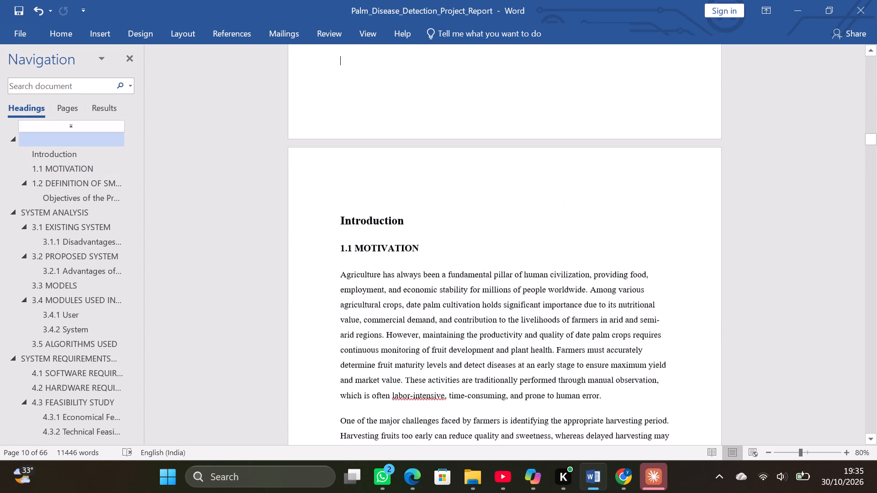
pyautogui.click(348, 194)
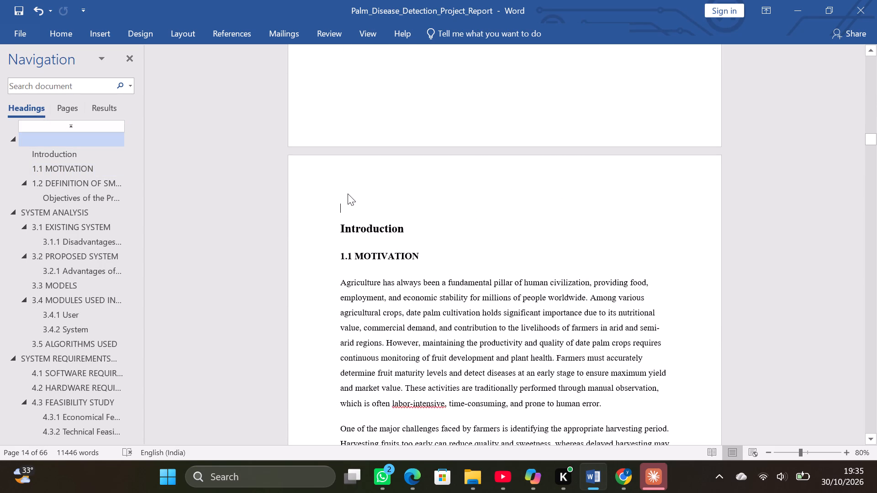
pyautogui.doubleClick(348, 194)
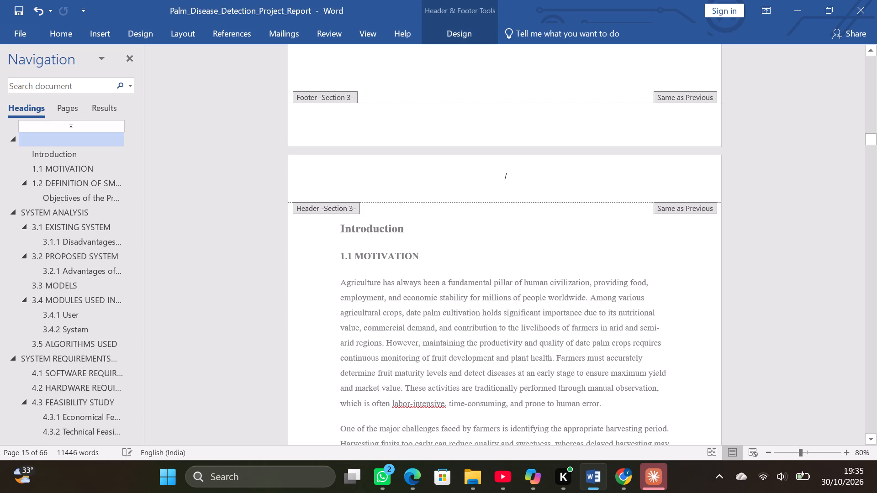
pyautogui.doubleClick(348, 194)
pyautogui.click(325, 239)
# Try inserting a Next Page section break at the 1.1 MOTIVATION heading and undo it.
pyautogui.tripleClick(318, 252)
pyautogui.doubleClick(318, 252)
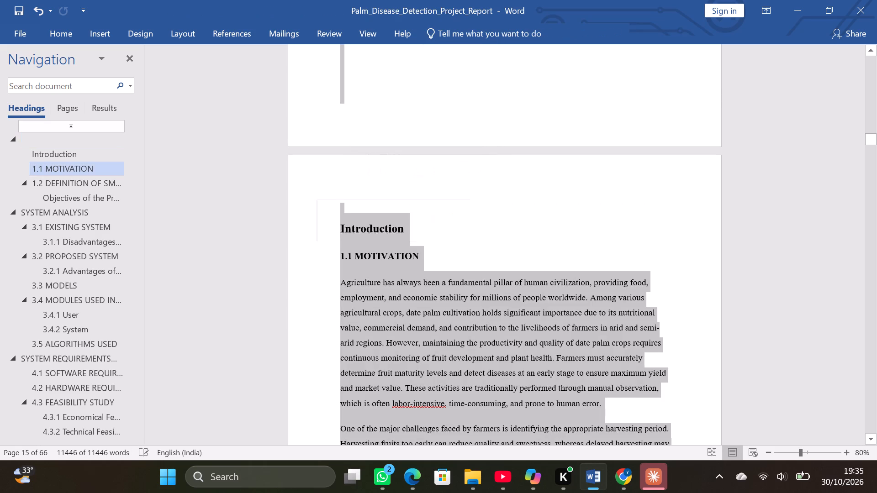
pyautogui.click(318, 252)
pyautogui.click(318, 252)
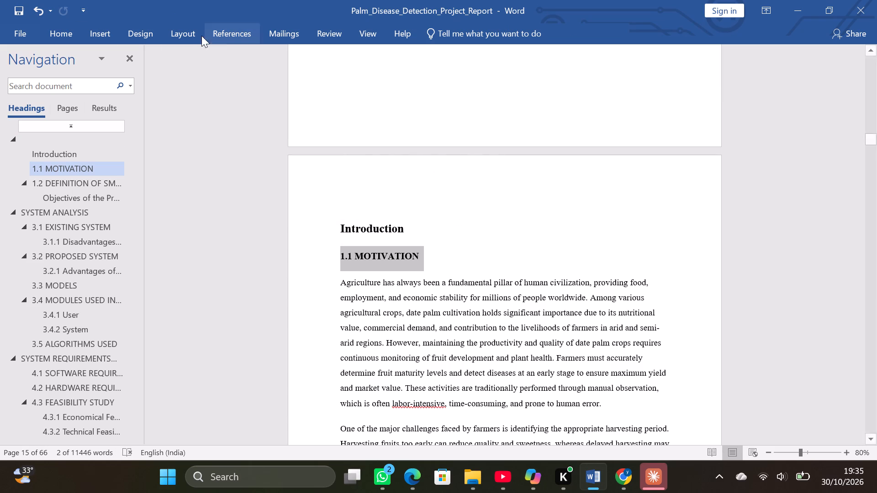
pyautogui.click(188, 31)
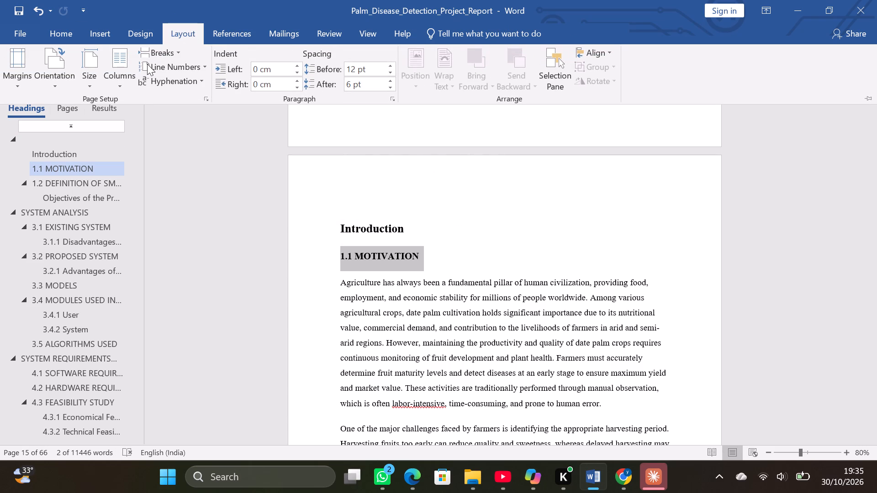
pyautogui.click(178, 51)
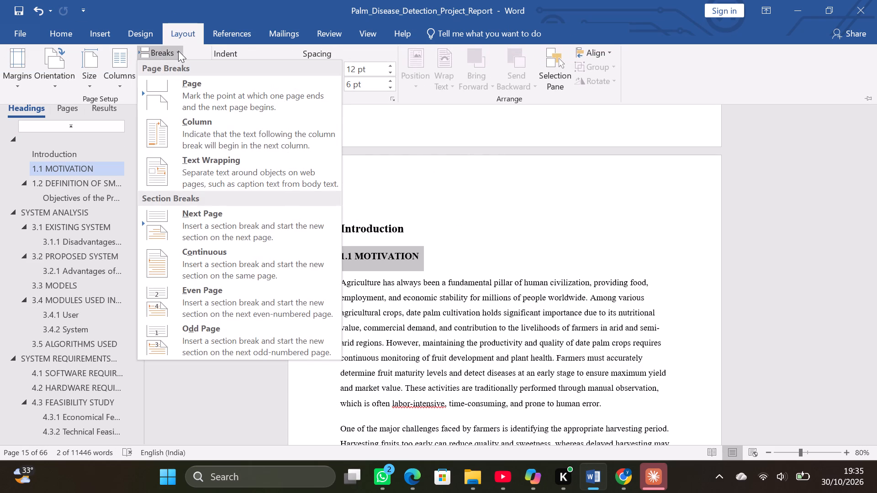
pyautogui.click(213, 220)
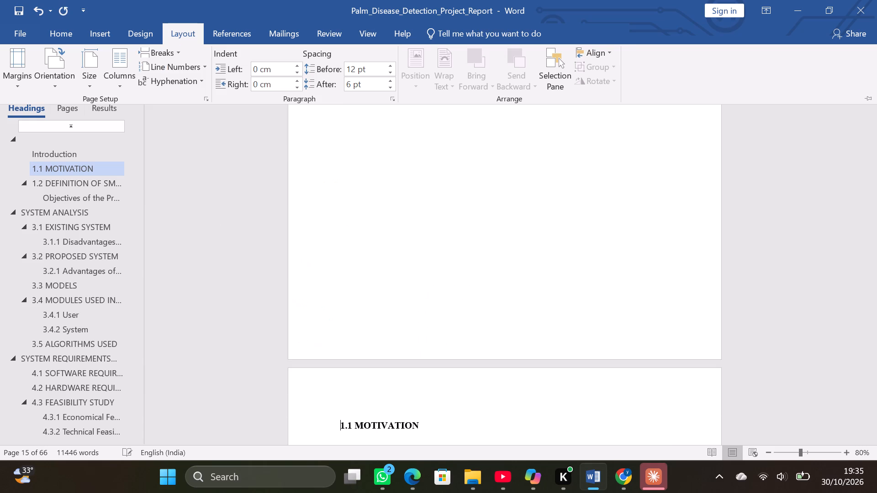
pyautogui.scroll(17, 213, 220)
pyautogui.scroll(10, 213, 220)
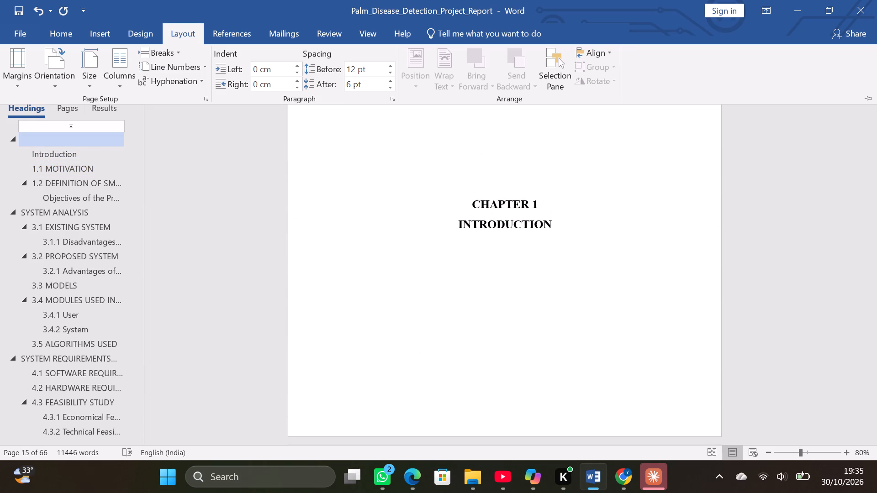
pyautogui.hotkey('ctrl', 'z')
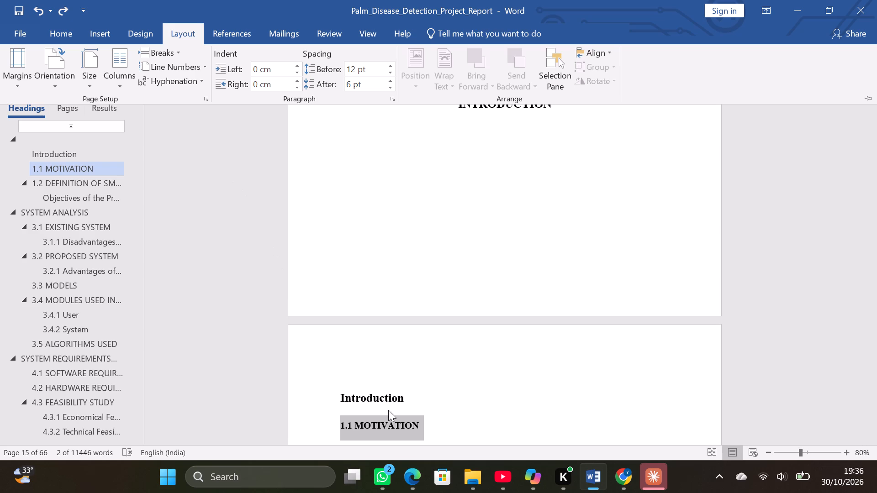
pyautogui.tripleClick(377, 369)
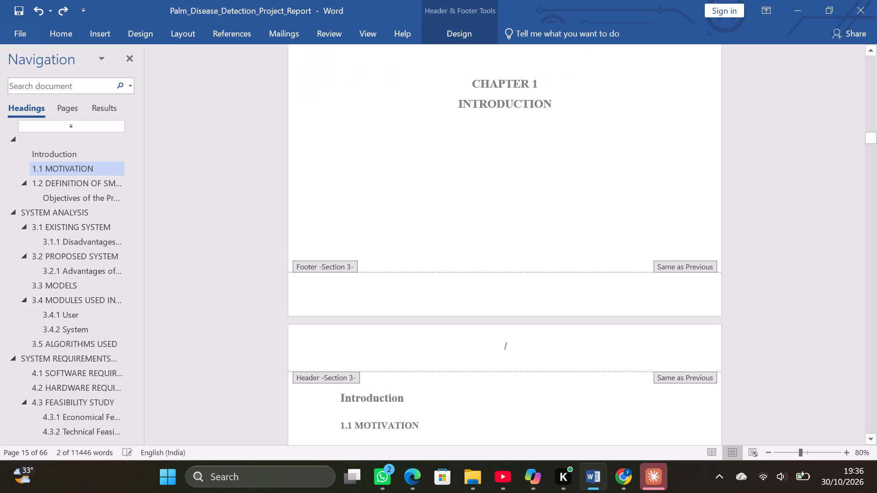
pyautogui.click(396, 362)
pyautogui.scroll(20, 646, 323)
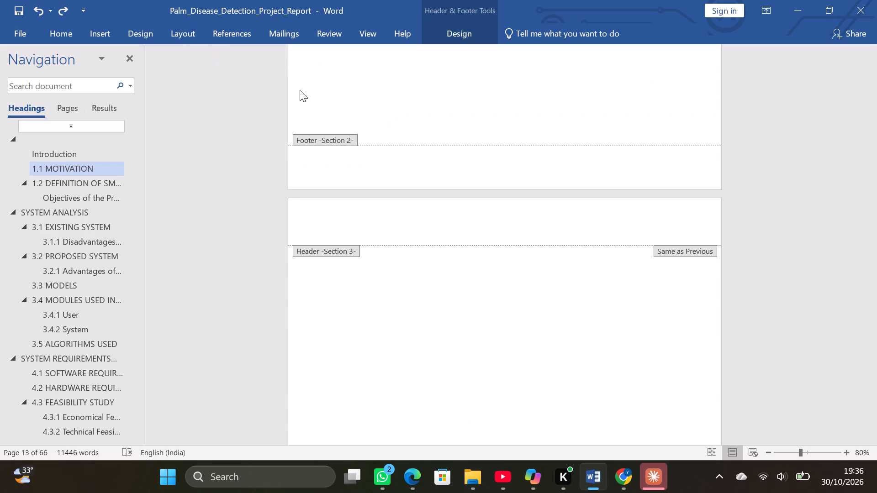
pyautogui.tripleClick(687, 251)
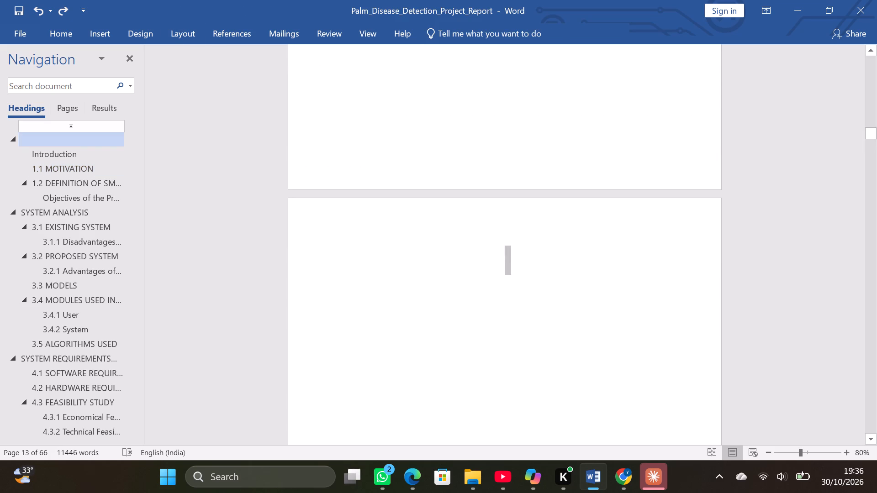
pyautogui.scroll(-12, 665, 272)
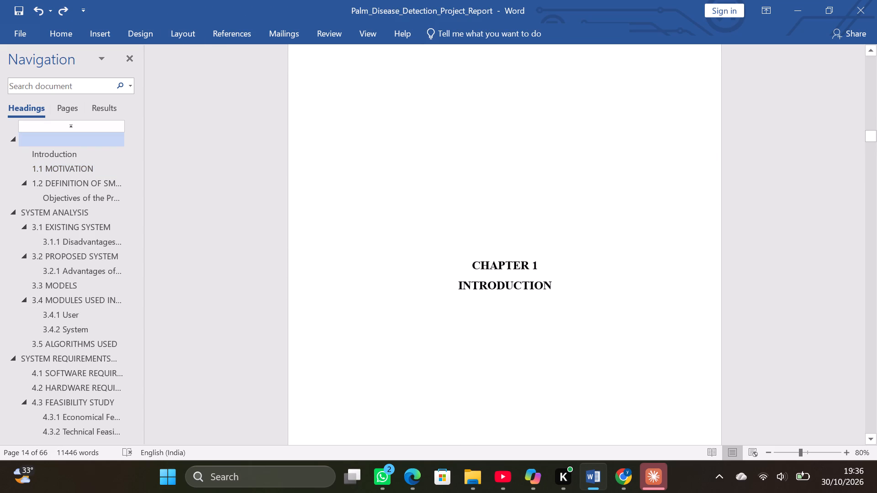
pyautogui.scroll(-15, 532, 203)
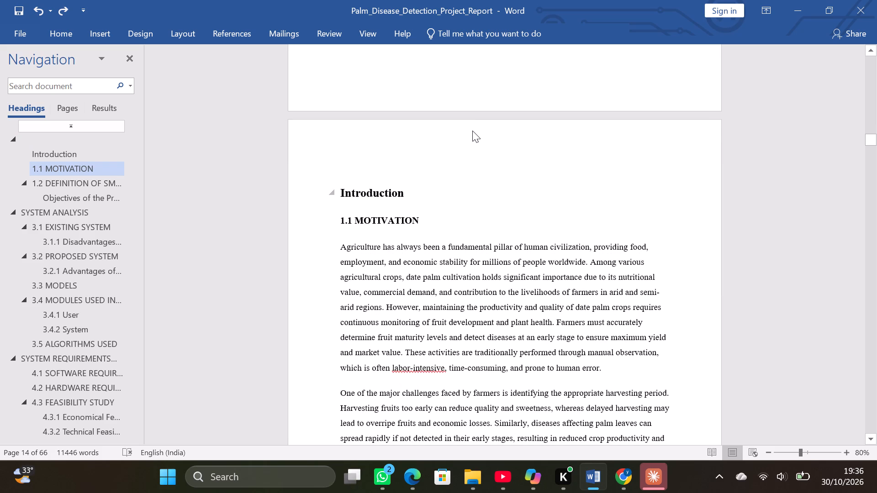
# Open the Introduction page's header for editing and begin its title with "Smart Agriculture System for palm Disease Detection".
pyautogui.click(472, 131)
pyautogui.tripleClick(465, 144)
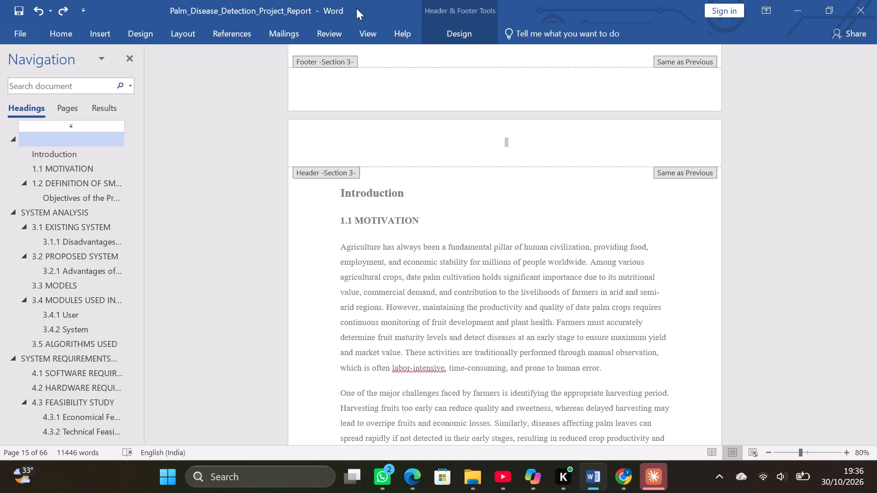
pyautogui.click(475, 2)
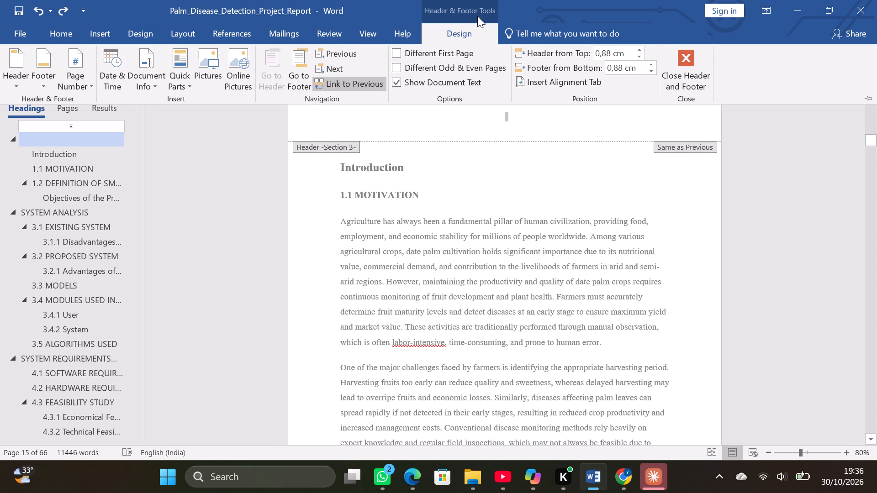
pyautogui.scroll(5, 492, 153)
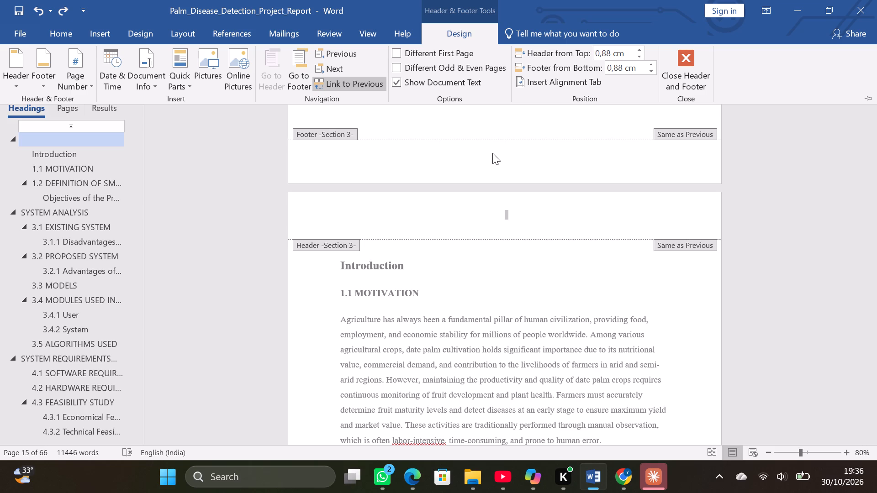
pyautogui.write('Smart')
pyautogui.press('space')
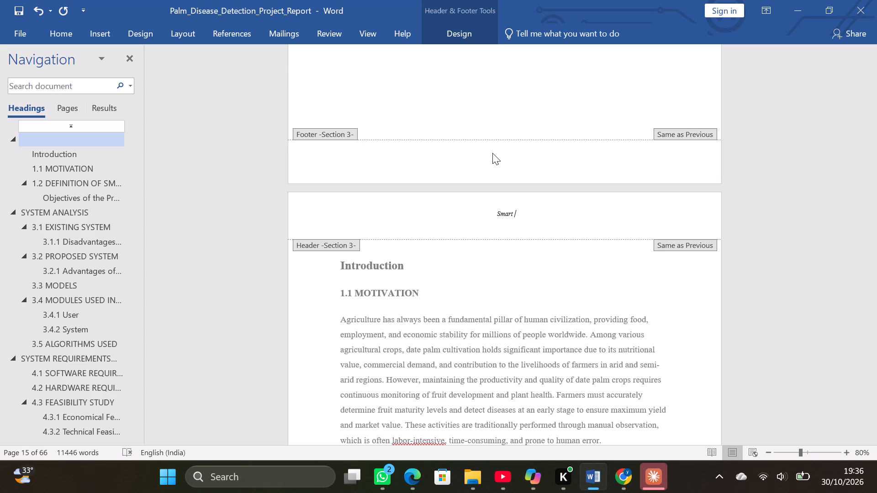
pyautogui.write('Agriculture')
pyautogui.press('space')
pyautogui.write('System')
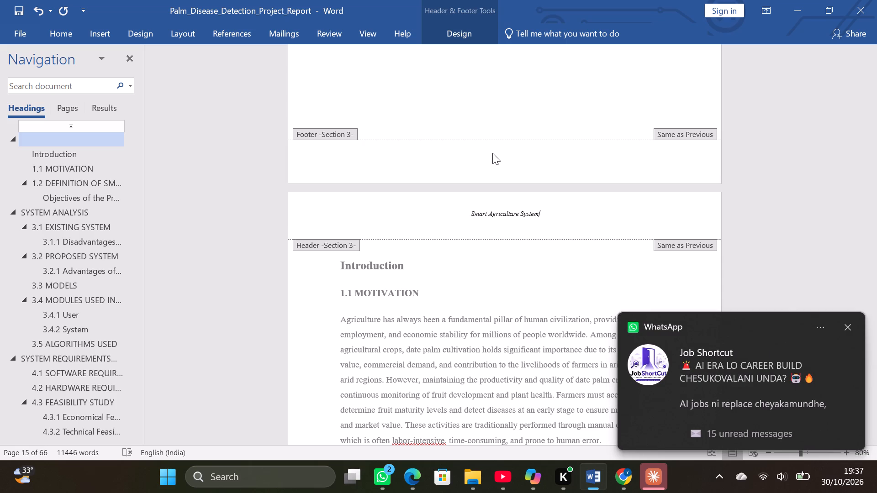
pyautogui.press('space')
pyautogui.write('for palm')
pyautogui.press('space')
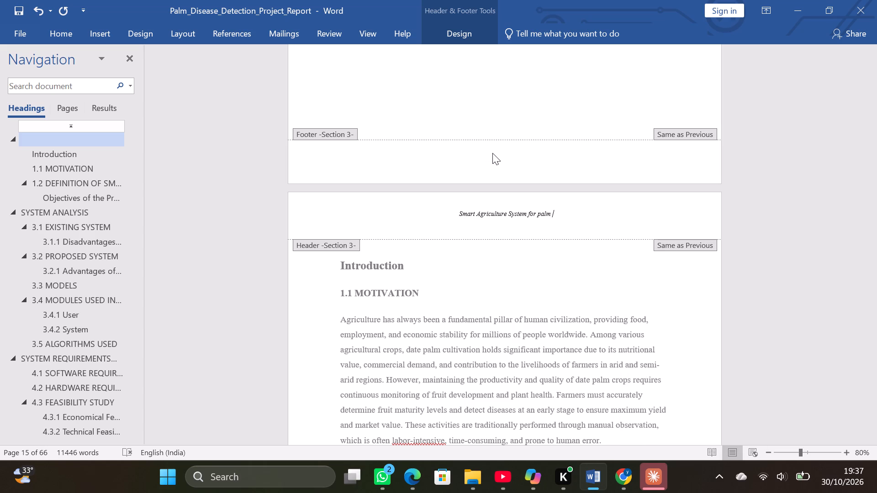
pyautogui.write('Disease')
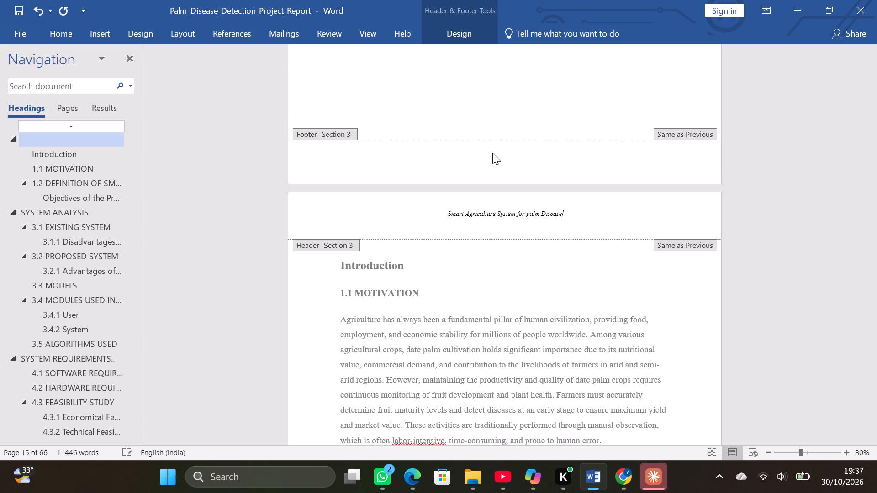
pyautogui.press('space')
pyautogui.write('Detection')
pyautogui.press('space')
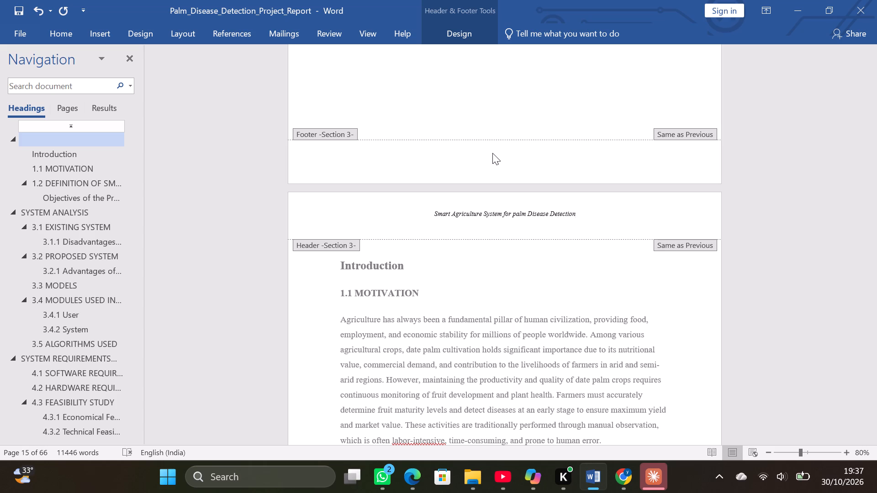
# Complete the header title by adding "and Fruit Maturity Classification Using Deep Learning".
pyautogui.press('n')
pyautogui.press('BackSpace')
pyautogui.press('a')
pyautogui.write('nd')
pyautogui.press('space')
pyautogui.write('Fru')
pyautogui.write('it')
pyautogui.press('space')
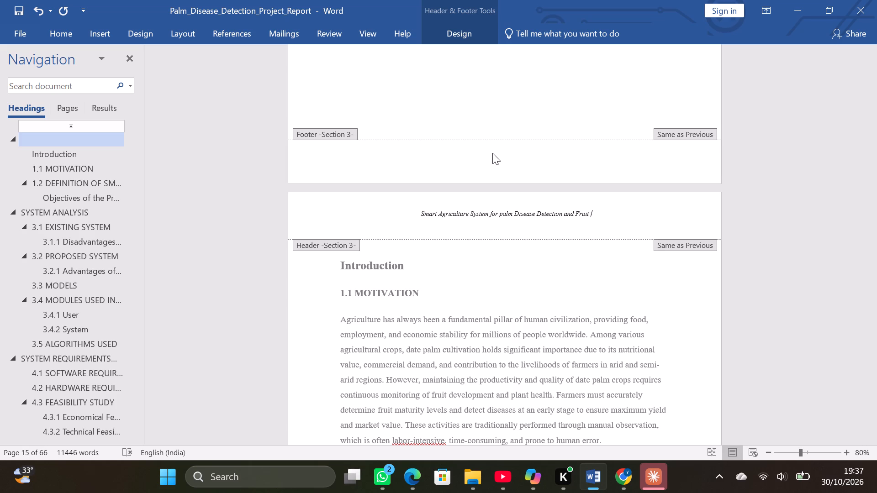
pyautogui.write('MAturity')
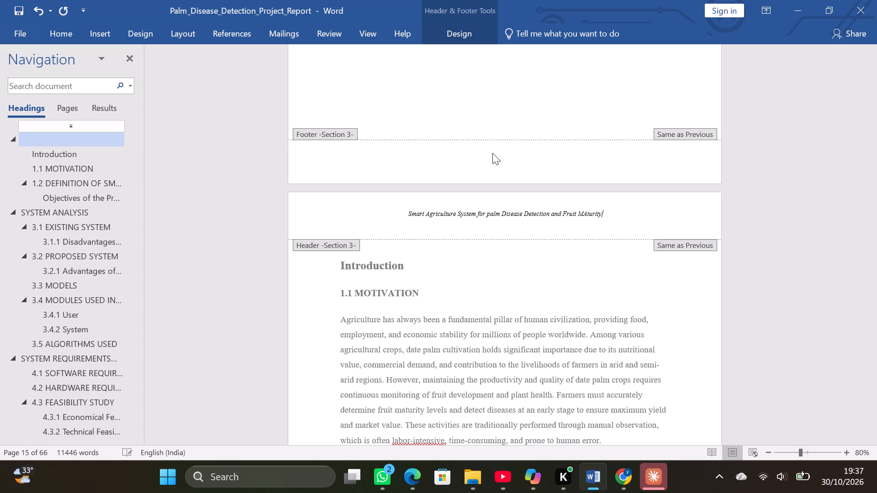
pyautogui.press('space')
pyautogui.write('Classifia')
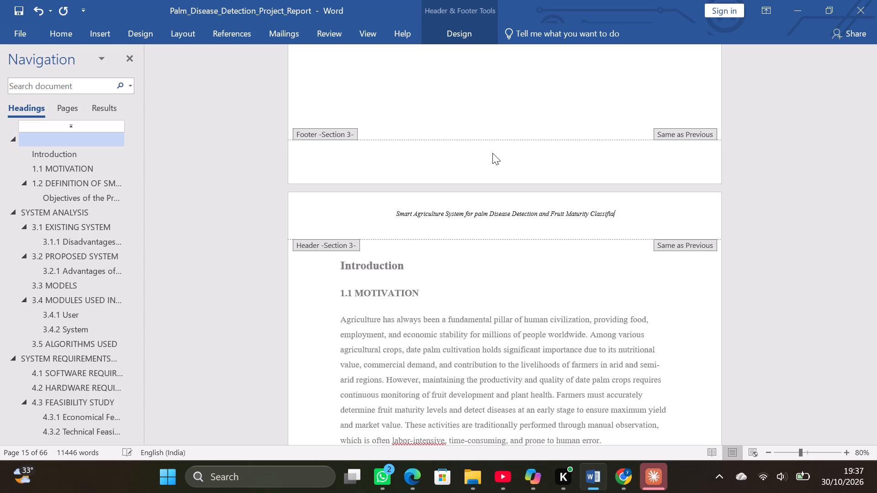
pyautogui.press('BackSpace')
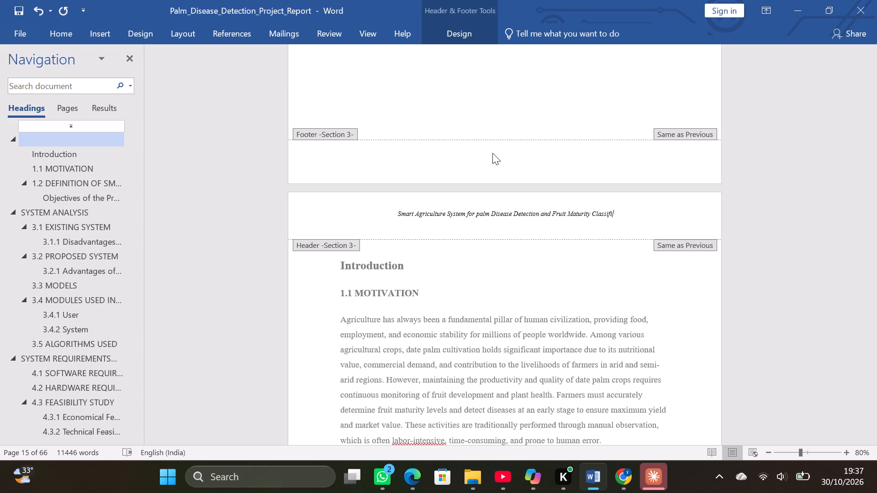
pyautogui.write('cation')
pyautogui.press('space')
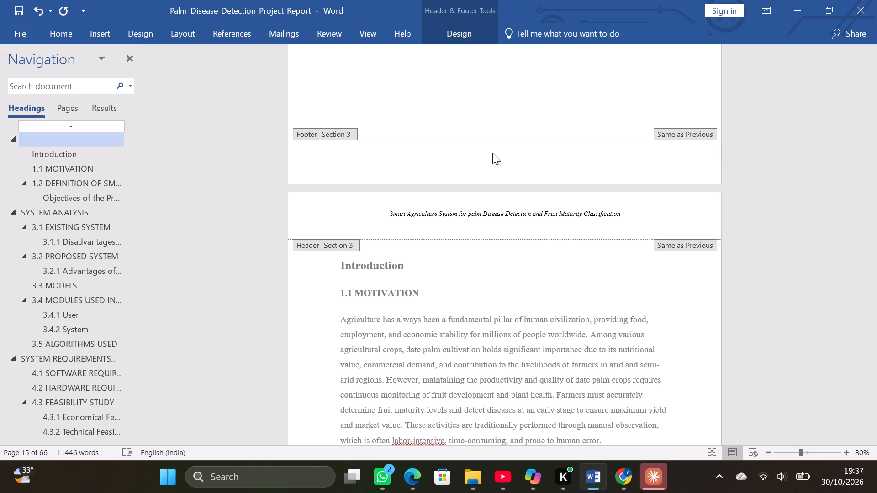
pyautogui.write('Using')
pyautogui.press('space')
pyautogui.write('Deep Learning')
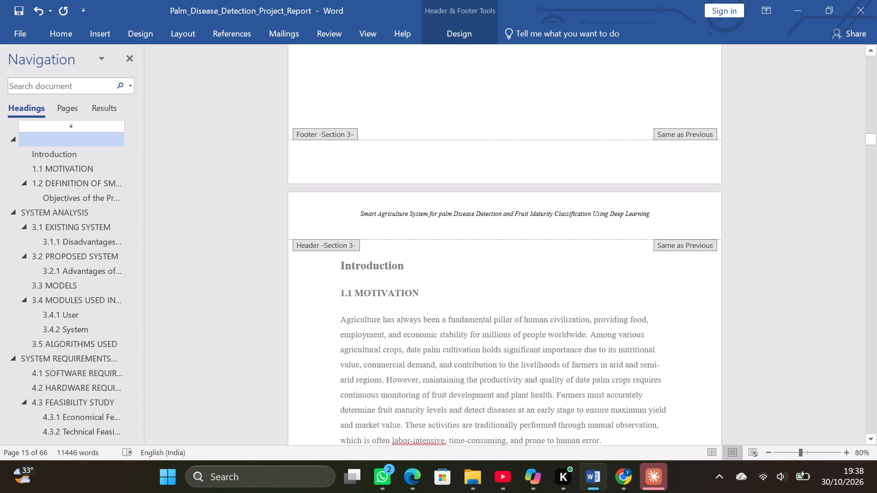
# Format the header title at font size 10, underlined and without italics.
pyautogui.moveTo(361, 215); pyautogui.dragTo(432, 234)
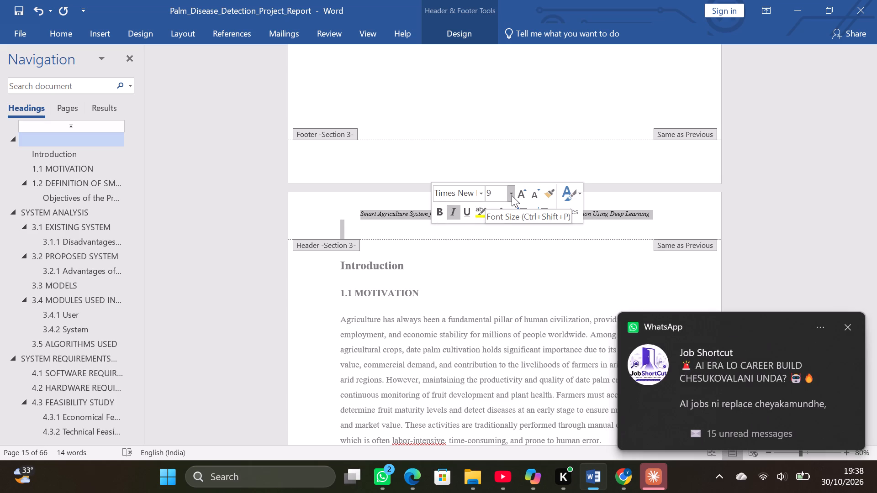
pyautogui.click(512, 195)
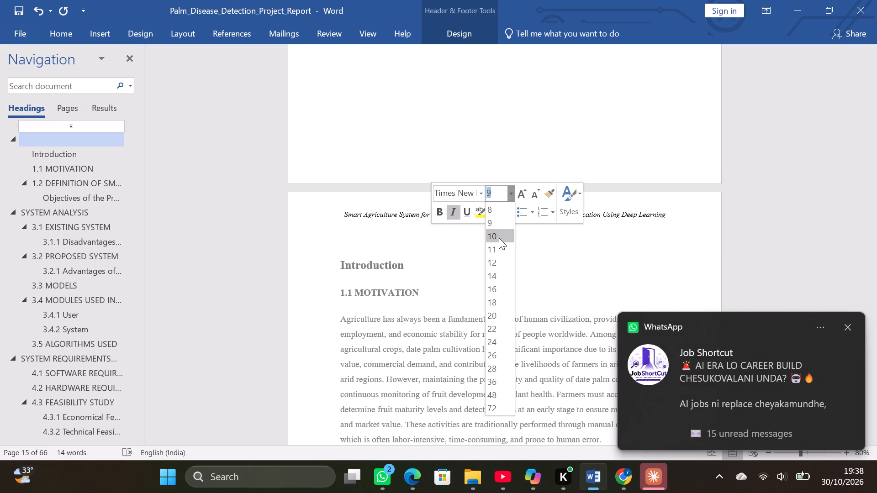
pyautogui.click(499, 238)
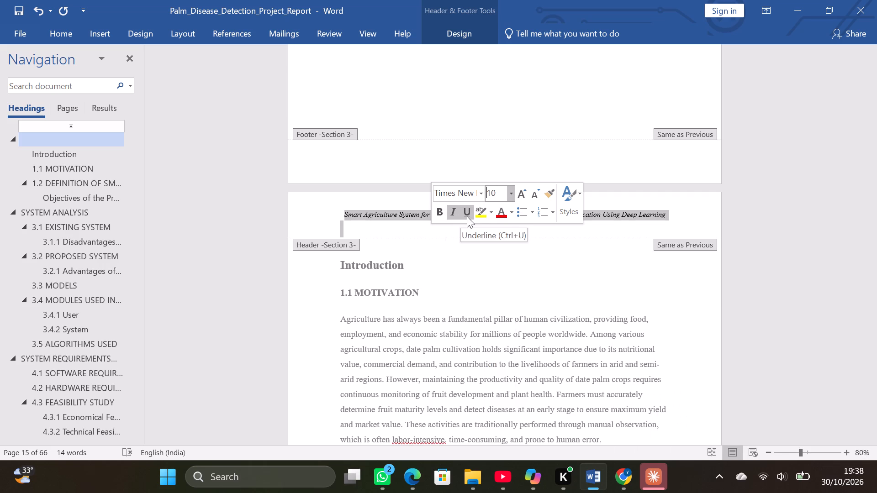
pyautogui.click(467, 216)
pyautogui.click(453, 214)
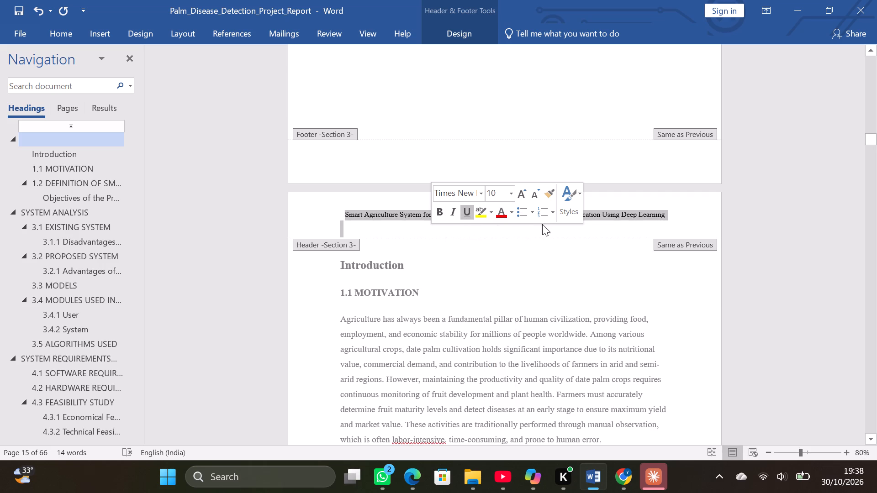
pyautogui.click(596, 230)
pyautogui.scroll(-15, 596, 230)
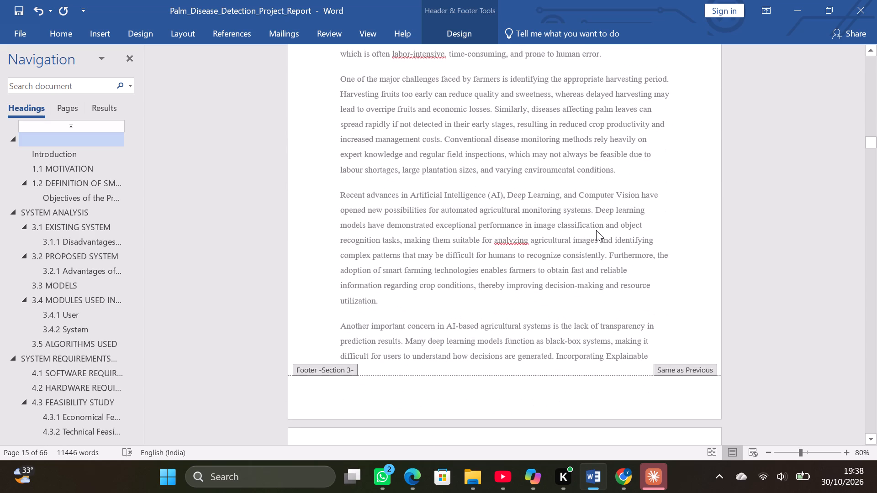
pyautogui.scroll(-10, 596, 230)
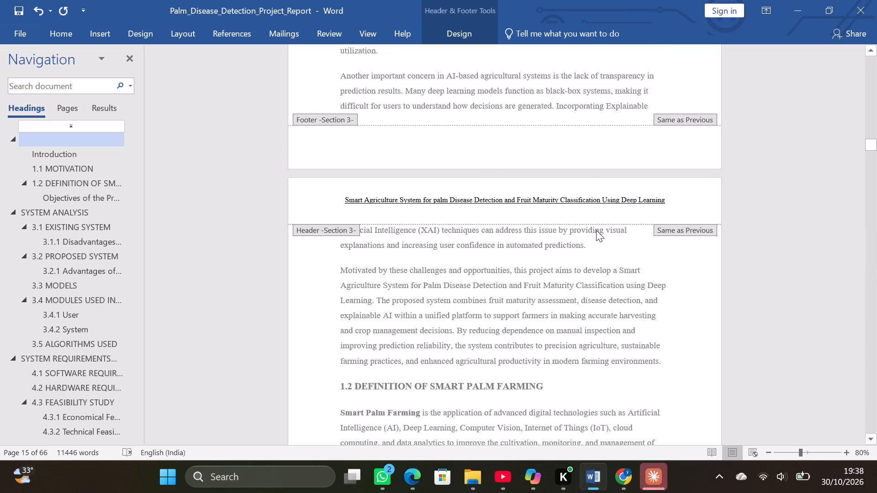
pyautogui.scroll(20, 596, 230)
pyautogui.scroll(7, 596, 230)
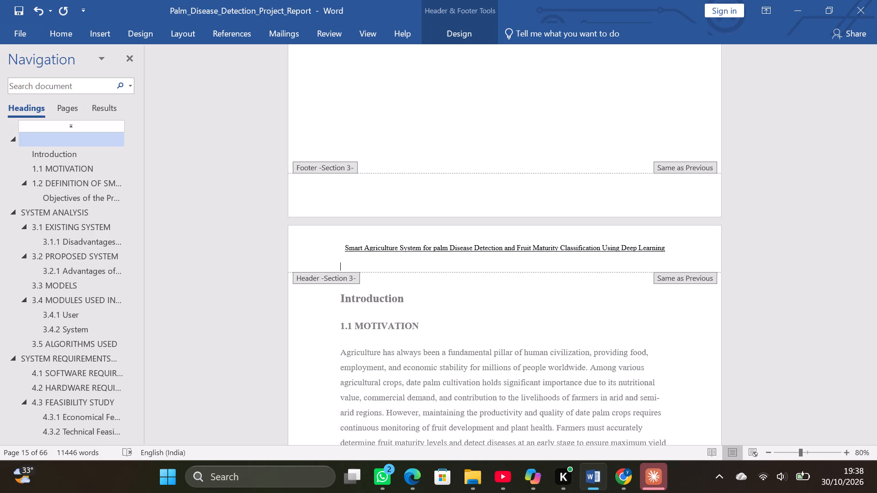
# Compare the Section 3 header on the Chapter 1 pages with the Section 2 header on the List of Abbreviations page.
pyautogui.click(484, 21)
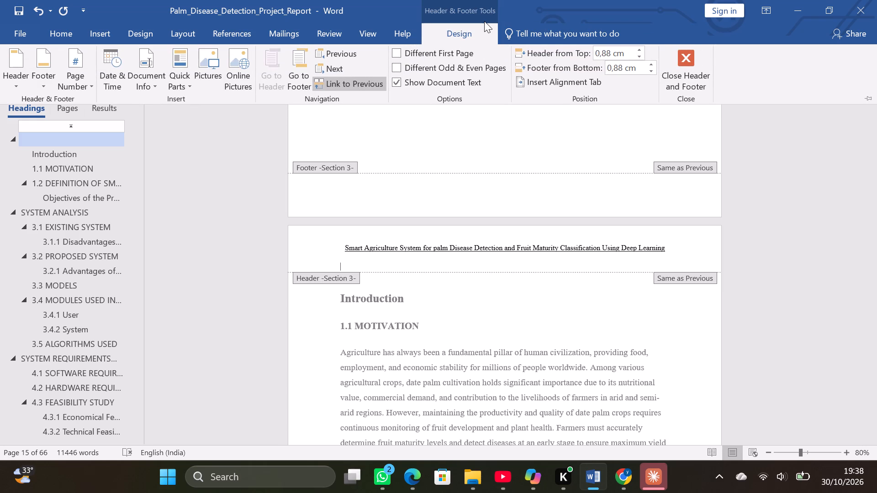
pyautogui.scroll(10, 372, 189)
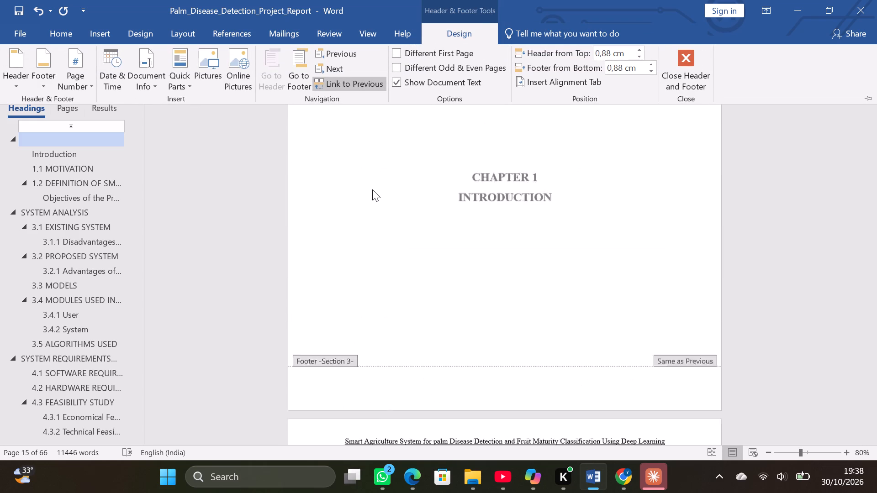
pyautogui.scroll(11, 372, 189)
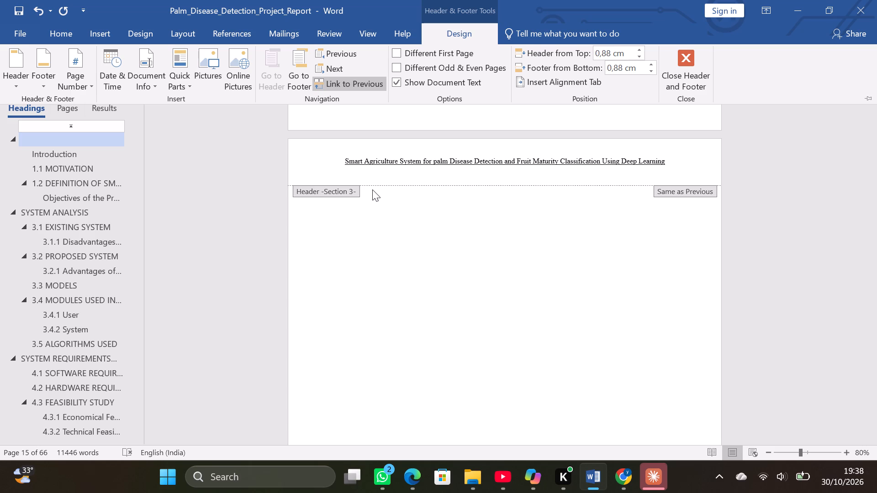
pyautogui.click(329, 65)
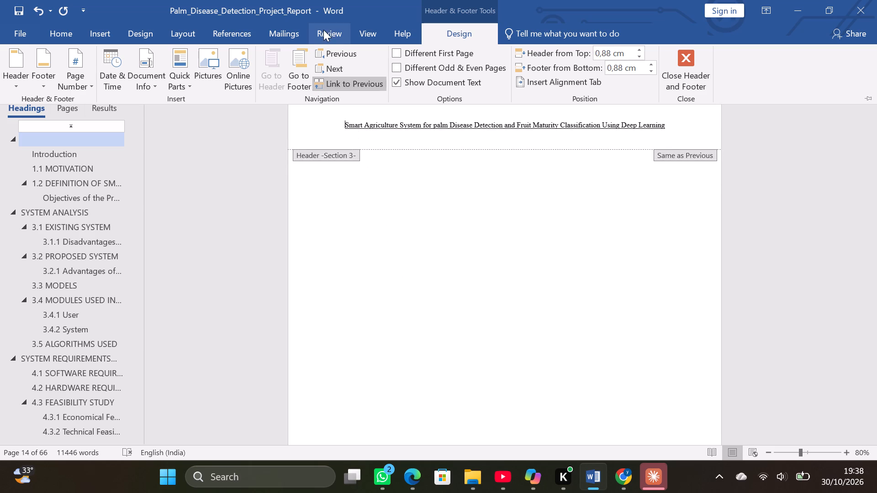
pyautogui.click(324, 53)
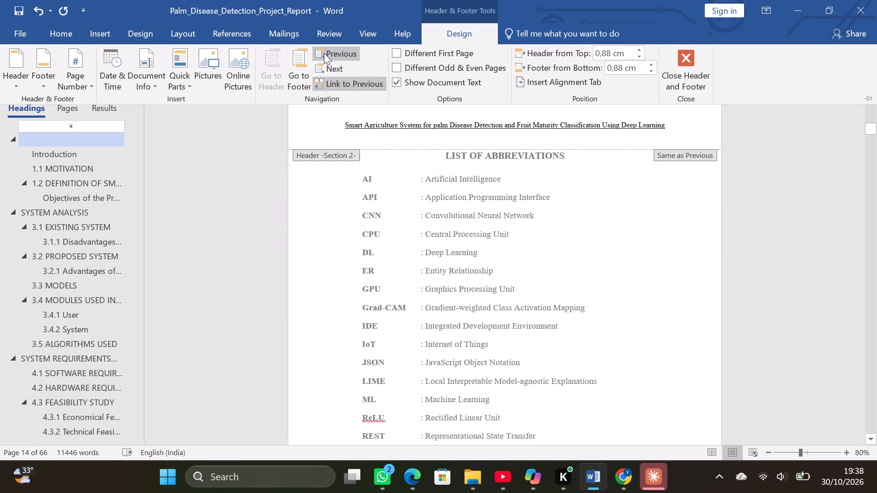
pyautogui.click(338, 72)
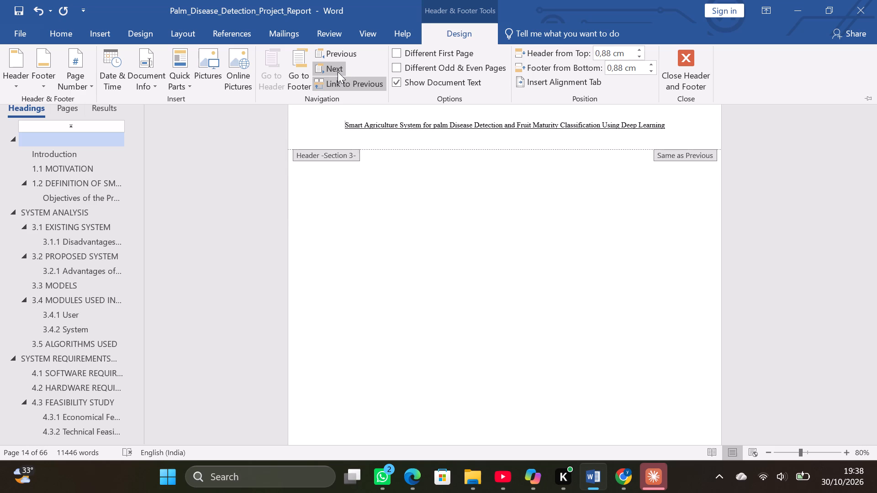
pyautogui.scroll(-16, 338, 72)
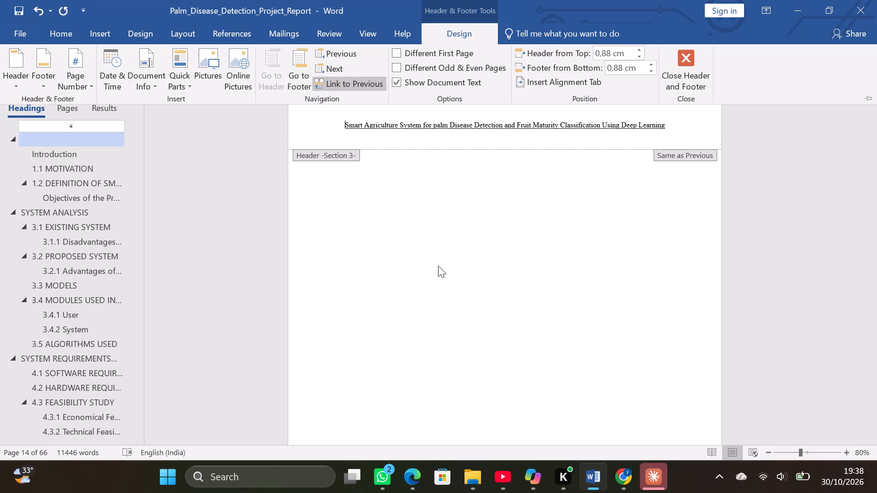
pyautogui.scroll(-12, 436, 271)
pyautogui.scroll(-10, 436, 271)
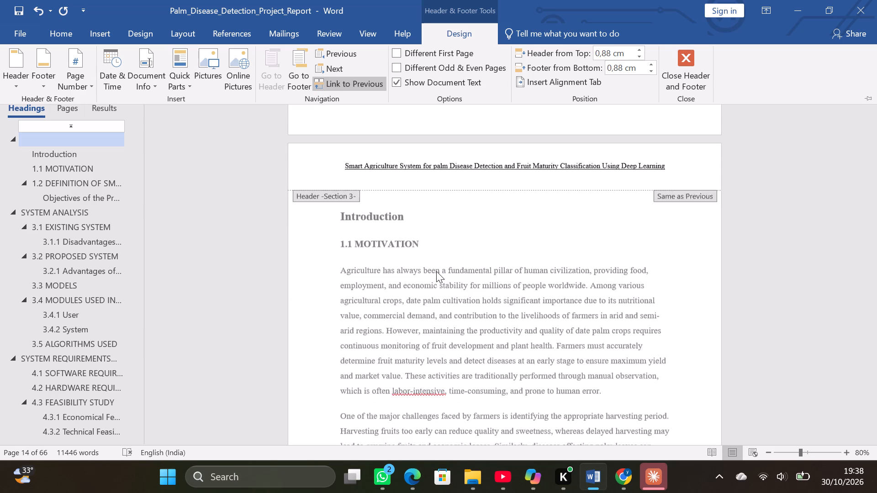
pyautogui.scroll(-2, 436, 271)
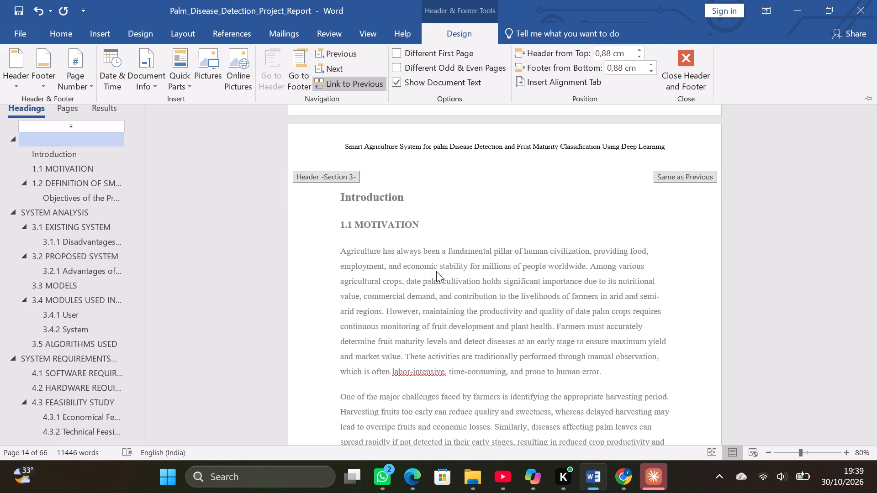
# Examine the headers and footers from the Introduction page back through the List of Abbreviations to the table of contents pages.
pyautogui.keyDown('ctrl'); pyautogui.scroll(1, 436, 271); pyautogui.keyUp('ctrl')
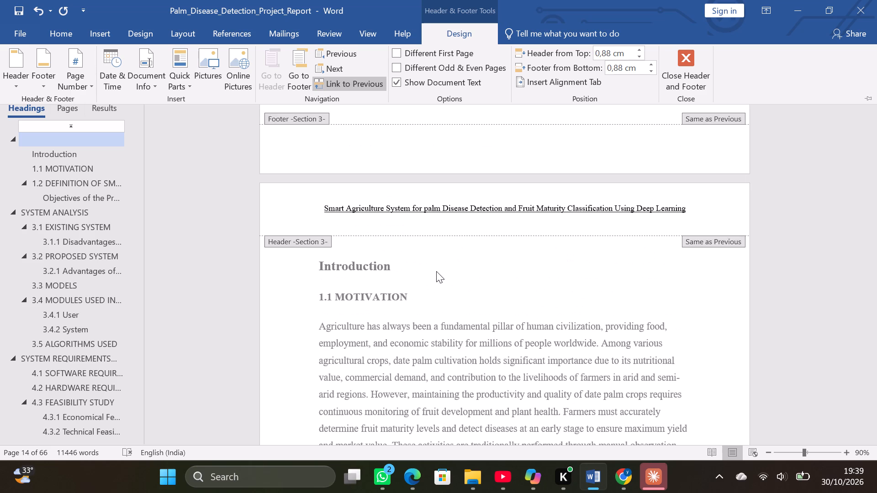
pyautogui.scroll(11, 436, 271)
pyautogui.scroll(20, 436, 271)
pyautogui.scroll(7, 436, 271)
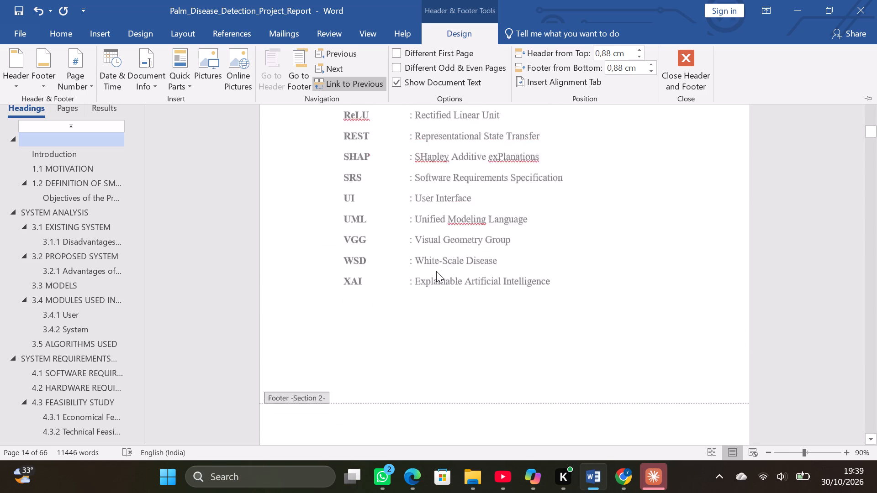
pyautogui.scroll(14, 436, 271)
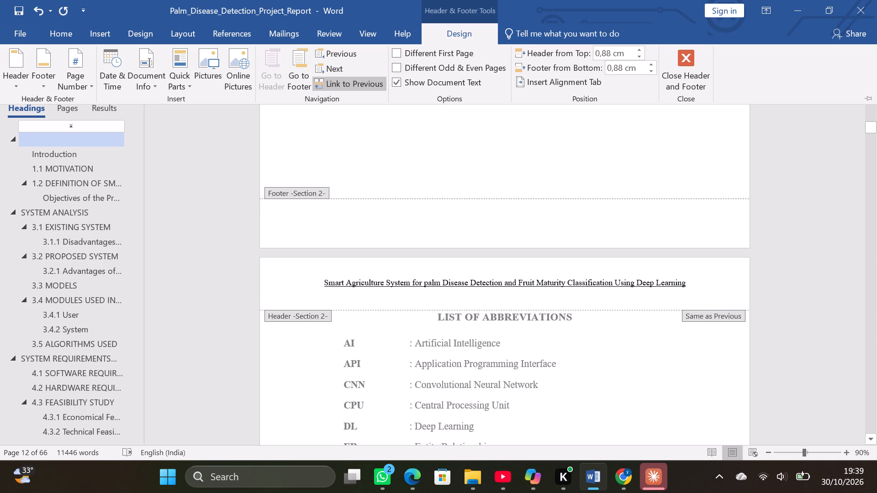
pyautogui.scroll(17, 436, 271)
pyautogui.scroll(19, 436, 271)
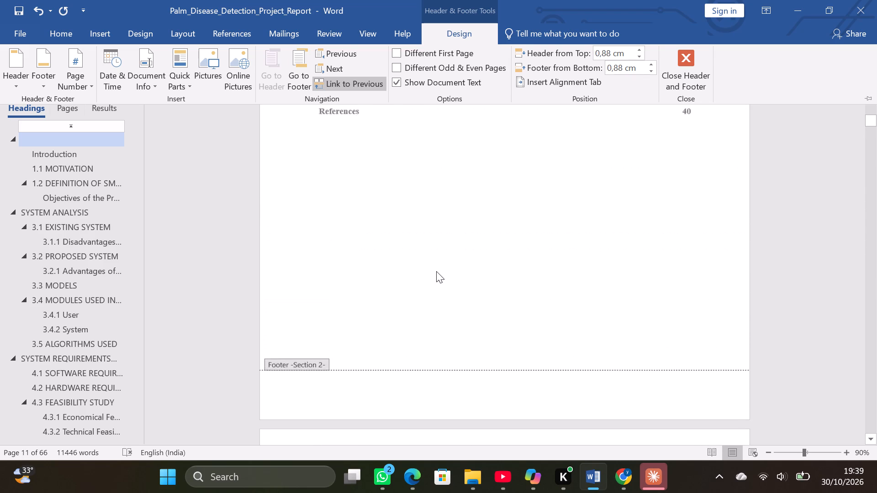
pyautogui.scroll(14, 436, 271)
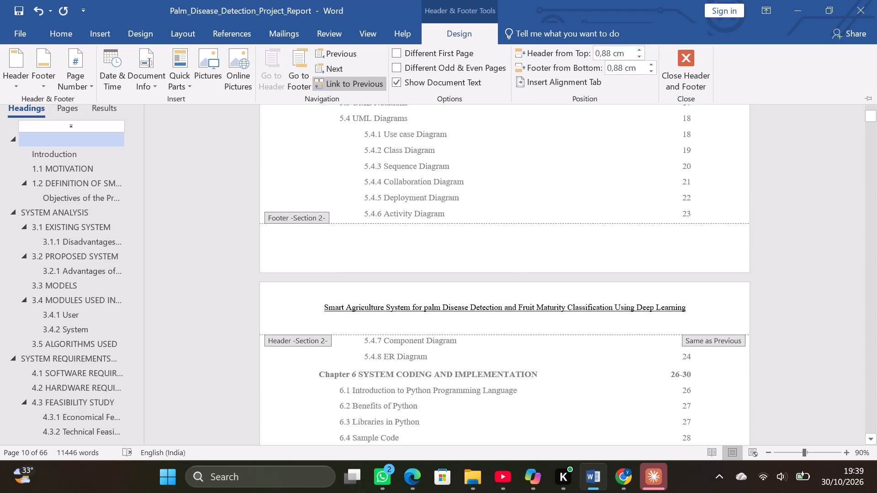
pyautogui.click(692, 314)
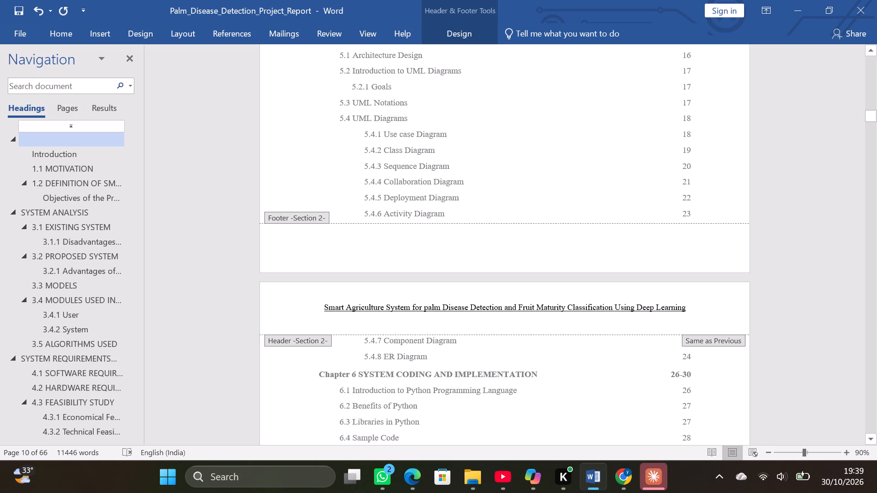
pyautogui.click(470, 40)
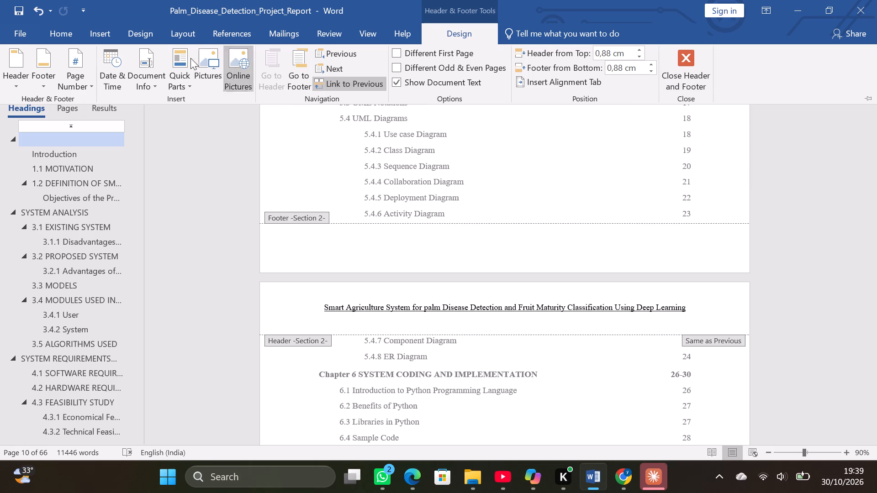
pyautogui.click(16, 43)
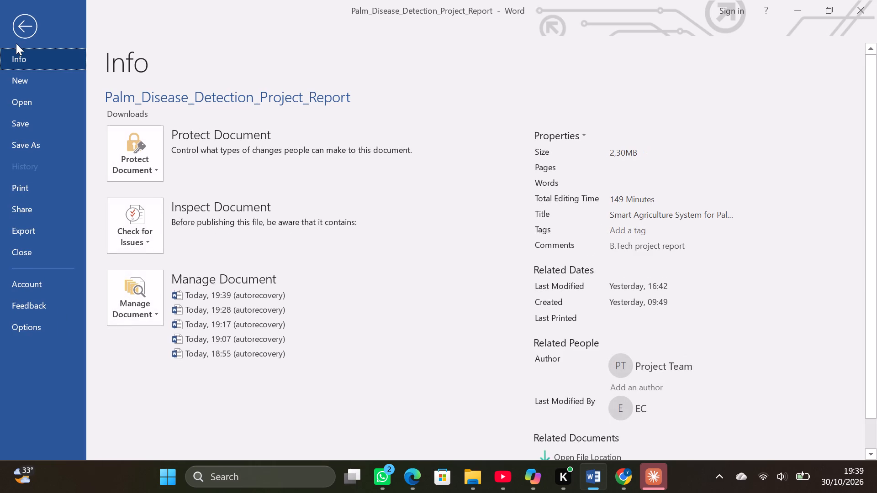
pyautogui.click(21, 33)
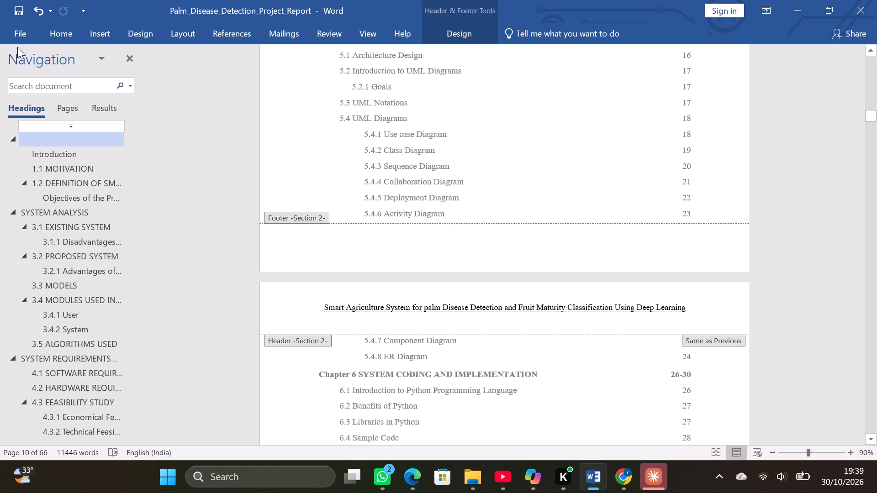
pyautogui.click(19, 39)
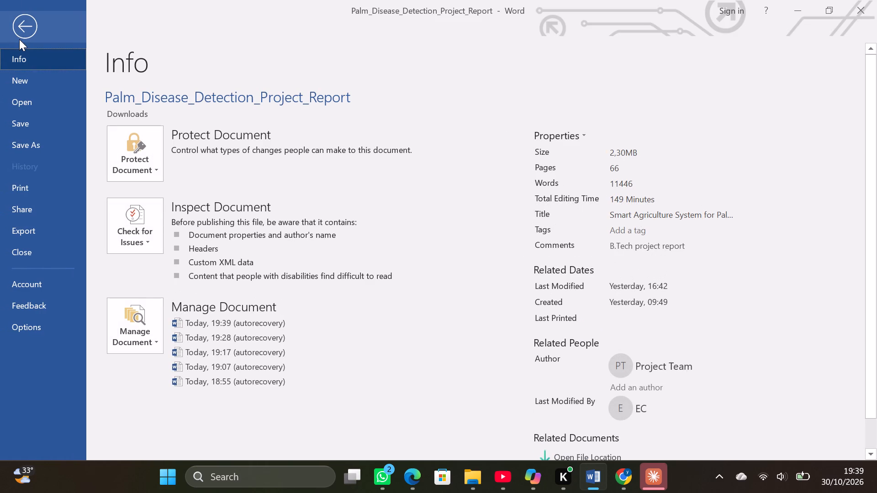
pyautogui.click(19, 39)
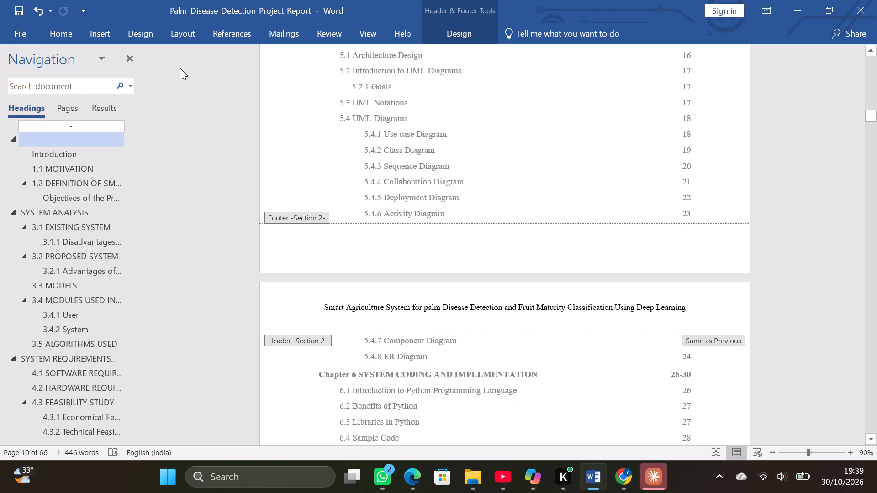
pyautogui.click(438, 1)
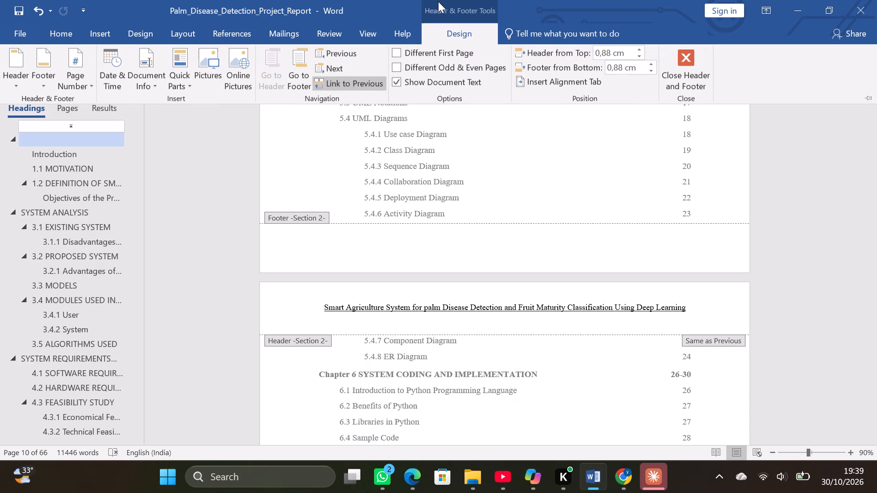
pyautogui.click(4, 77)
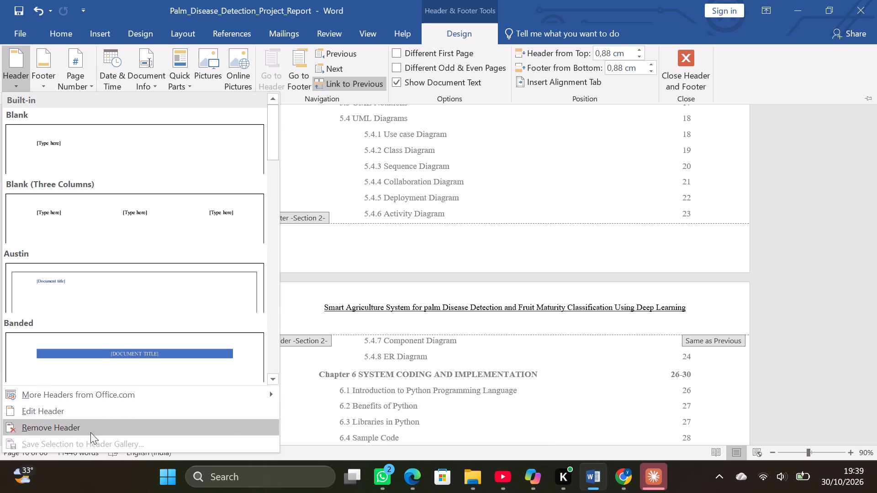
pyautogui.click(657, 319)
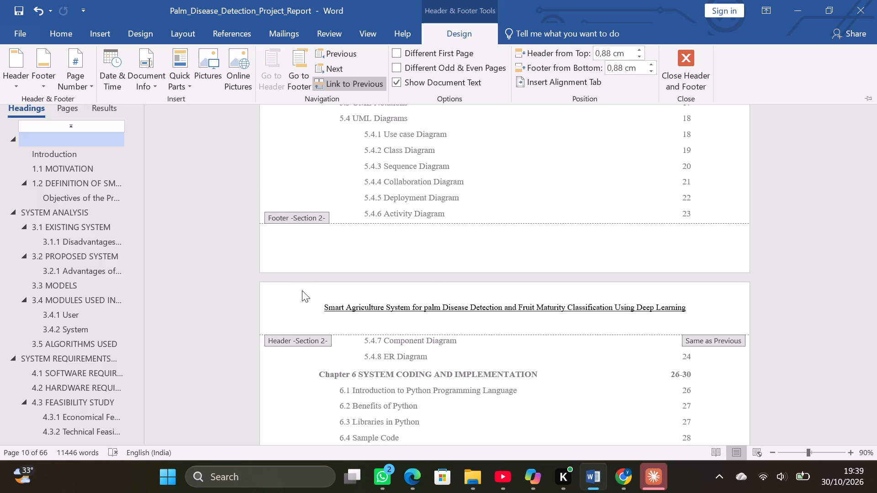
# Place the text cursor at the start of the project title in the Section 2 header on the contents page beginning with 5.4.7 Component Diagram.
pyautogui.click(321, 304)
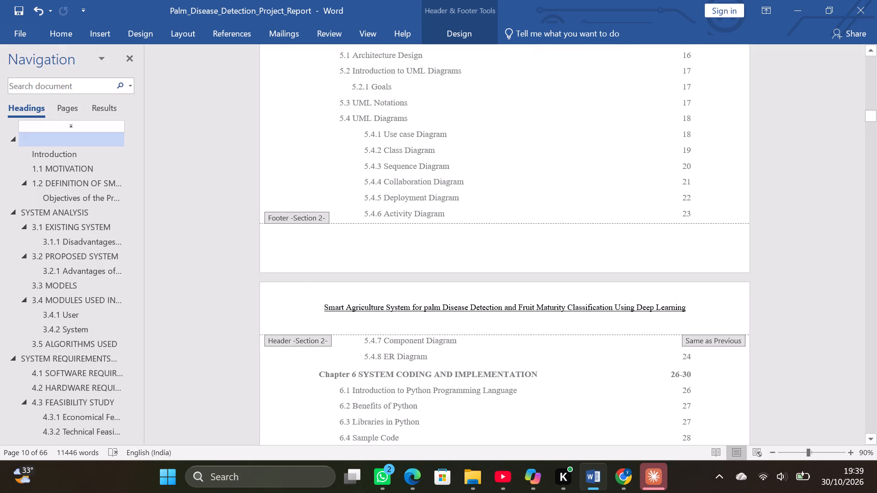
pyautogui.click(324, 305)
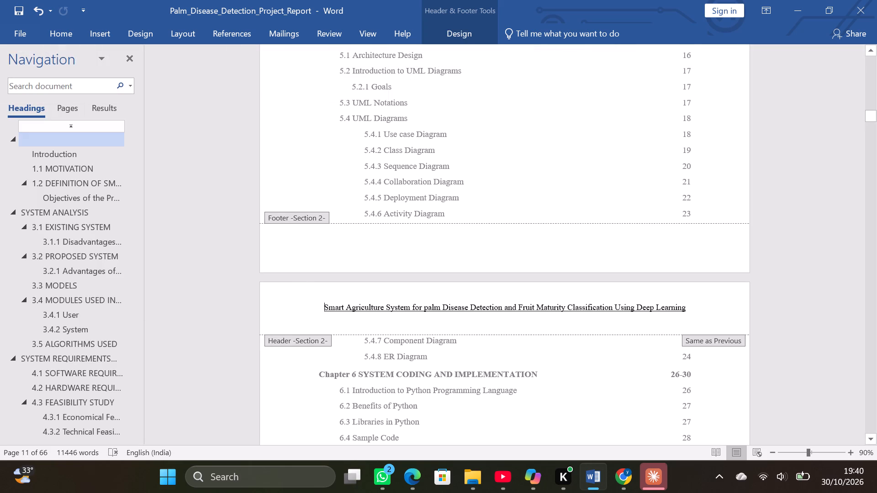